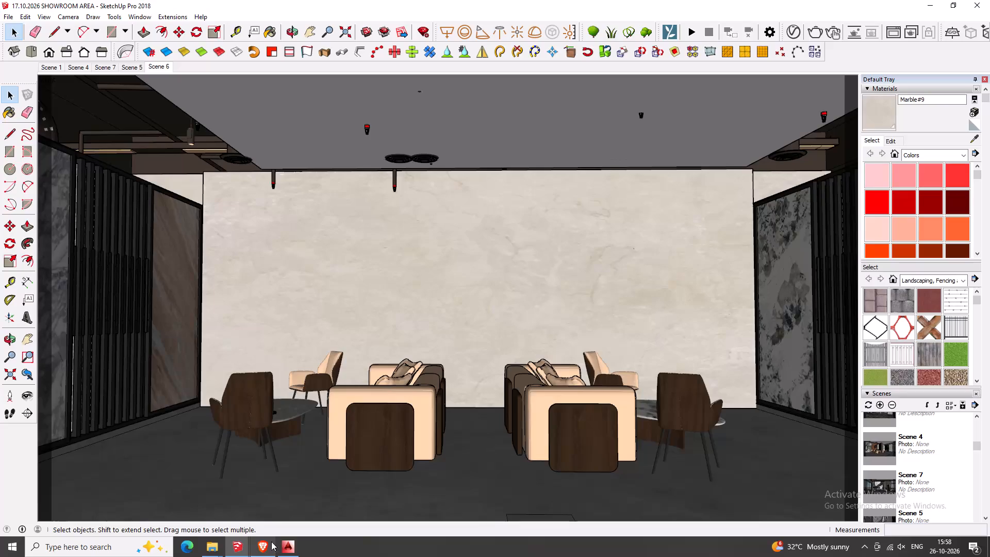
# Switch to the Brave browser and open the Instagram site in a new tab through a Google search for instagram.
pyautogui.click(268, 552)
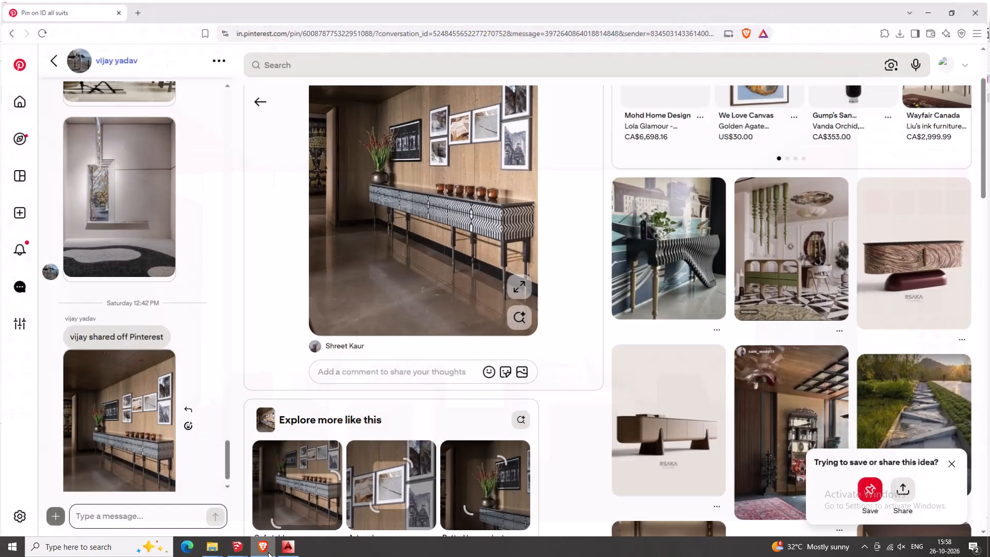
pyautogui.click(145, 14)
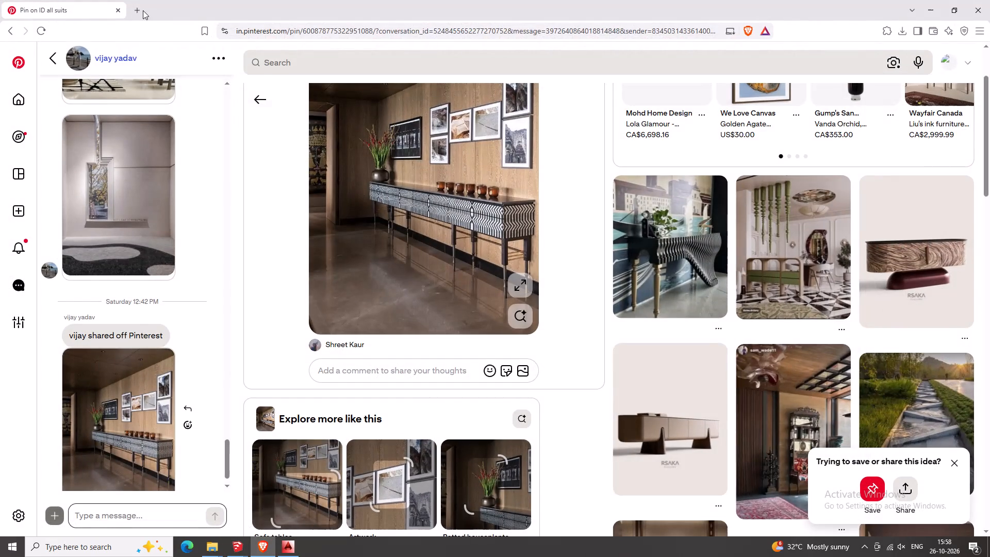
pyautogui.click(143, 10)
pyautogui.click(379, 95)
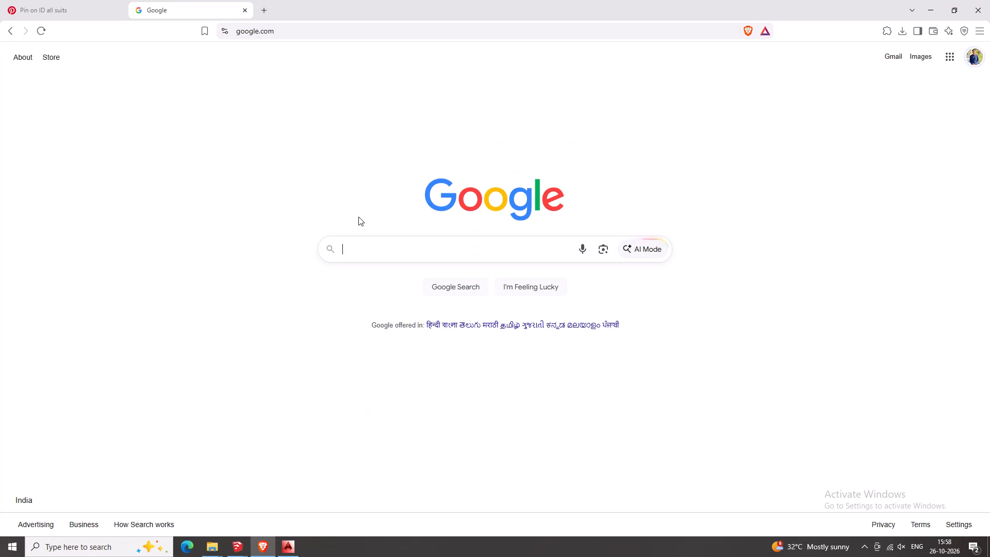
pyautogui.click(355, 252)
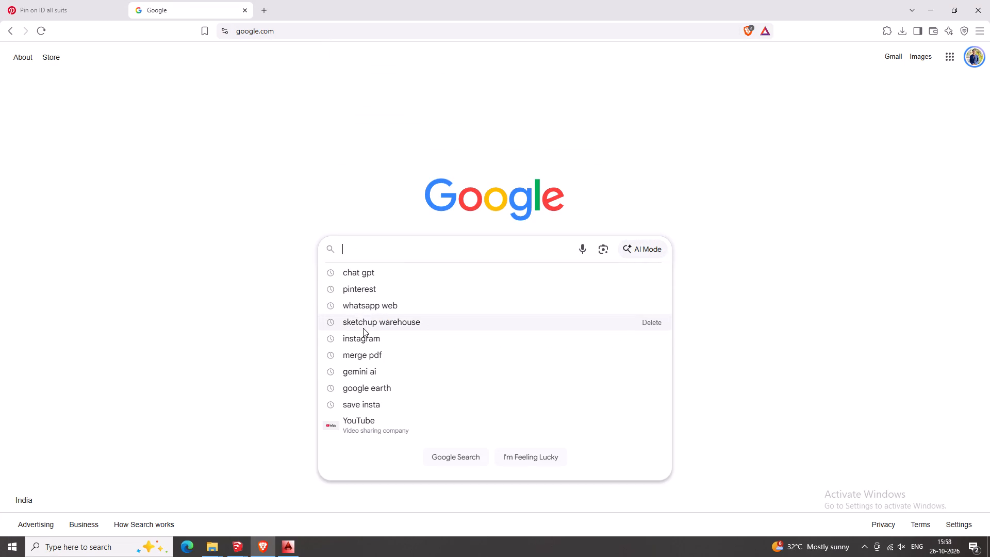
pyautogui.click(363, 328)
pyautogui.click(6, 29)
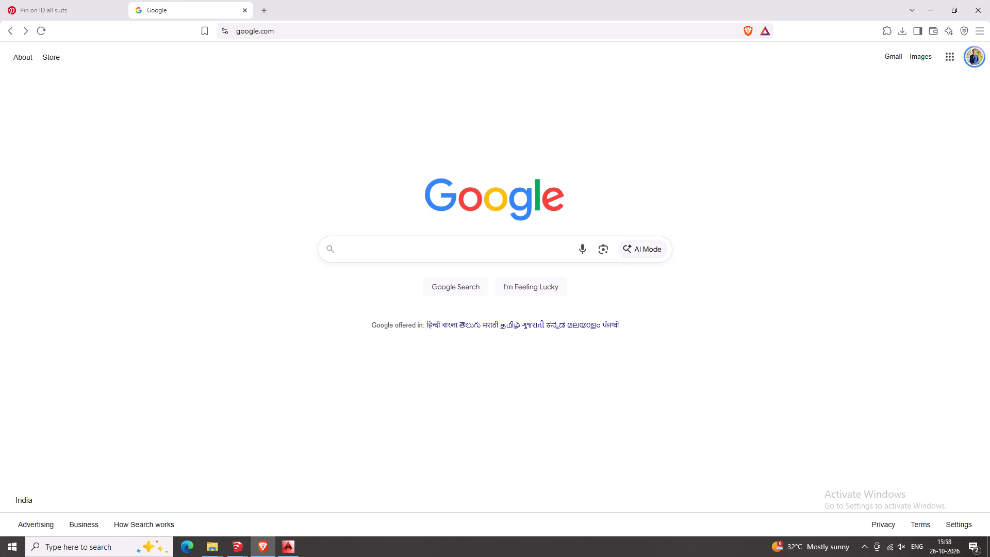
pyautogui.click(374, 257)
pyautogui.click(359, 341)
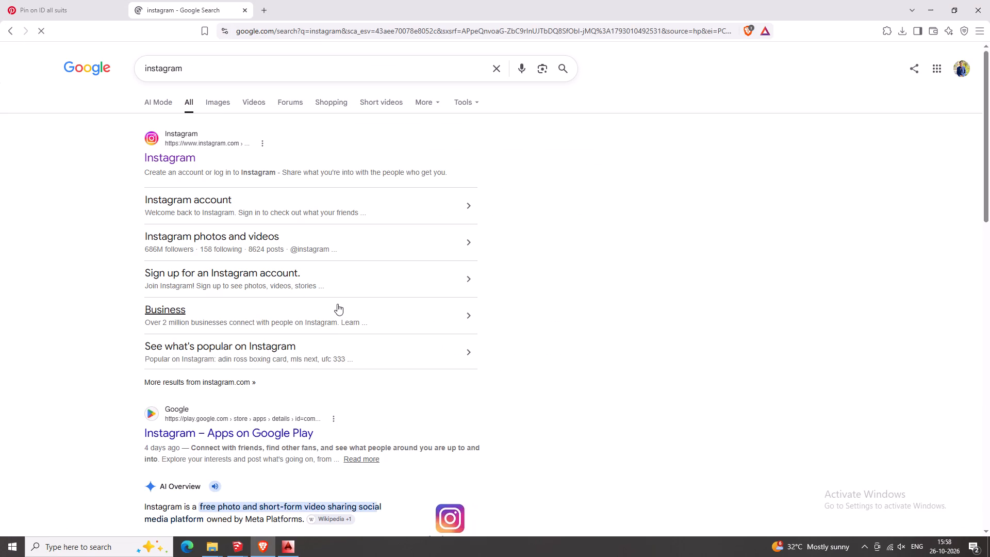
pyautogui.click(169, 152)
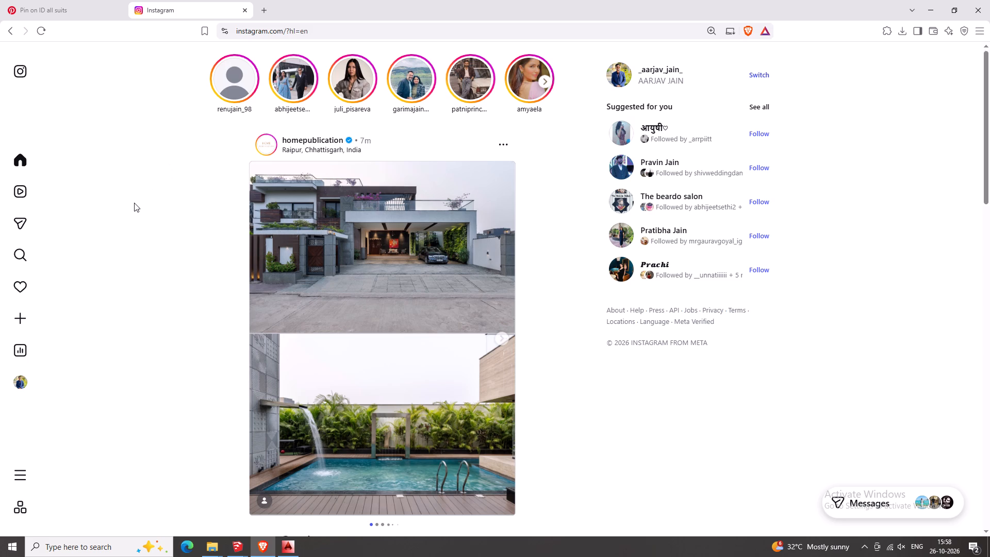
# Open the Instagram direct messages inbox.
pyautogui.click(27, 225)
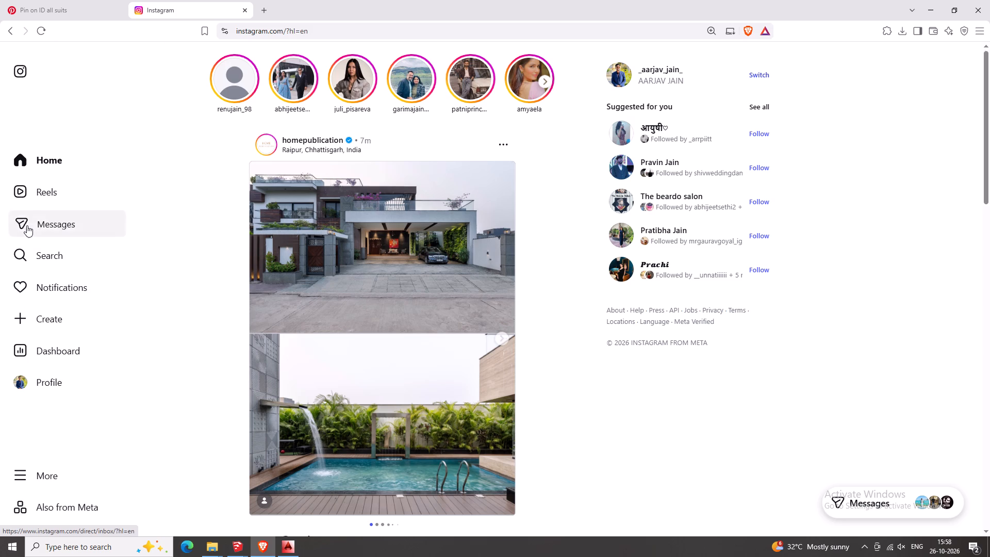
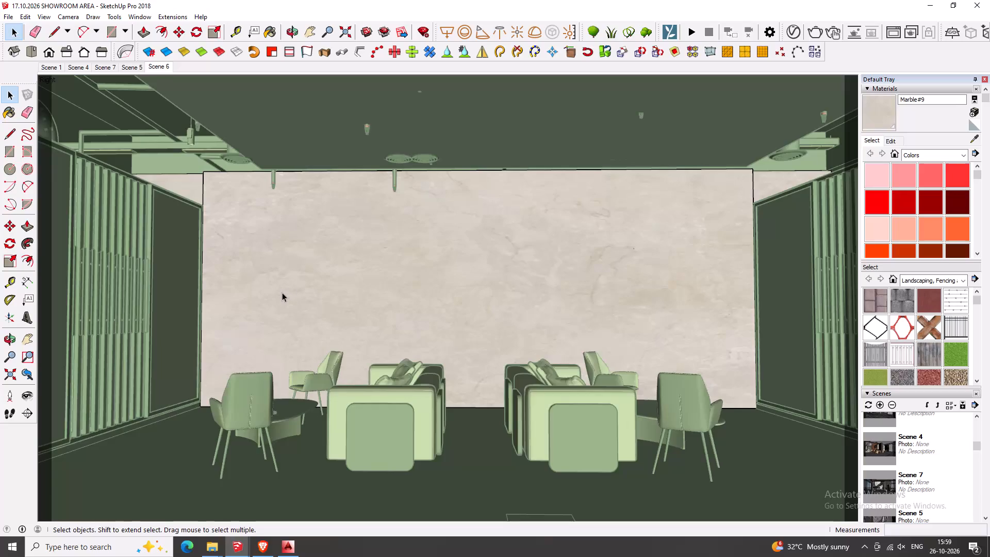
# Place a vertical guide line 12 inches in from the left edge of the marble back wall with the Tape Measure.
pyautogui.moveTo(284, 293); pyautogui.dragTo(313, 303, button='middle')
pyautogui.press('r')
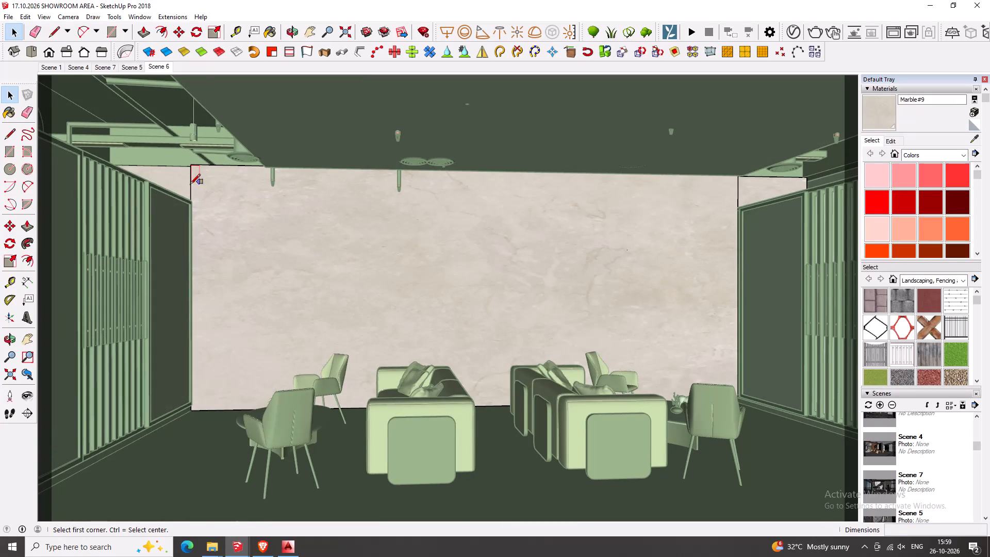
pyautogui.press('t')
pyautogui.click(192, 184)
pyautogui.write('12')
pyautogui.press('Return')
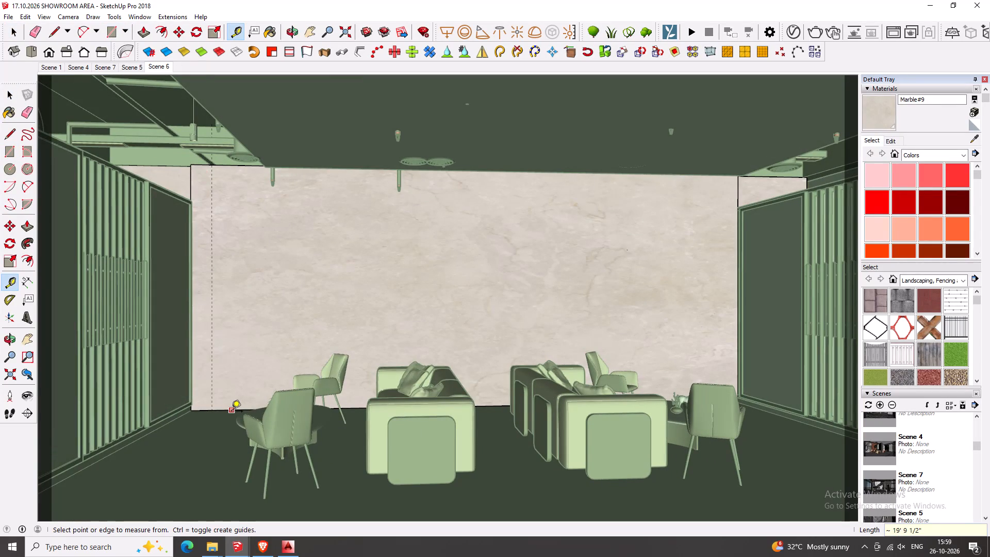
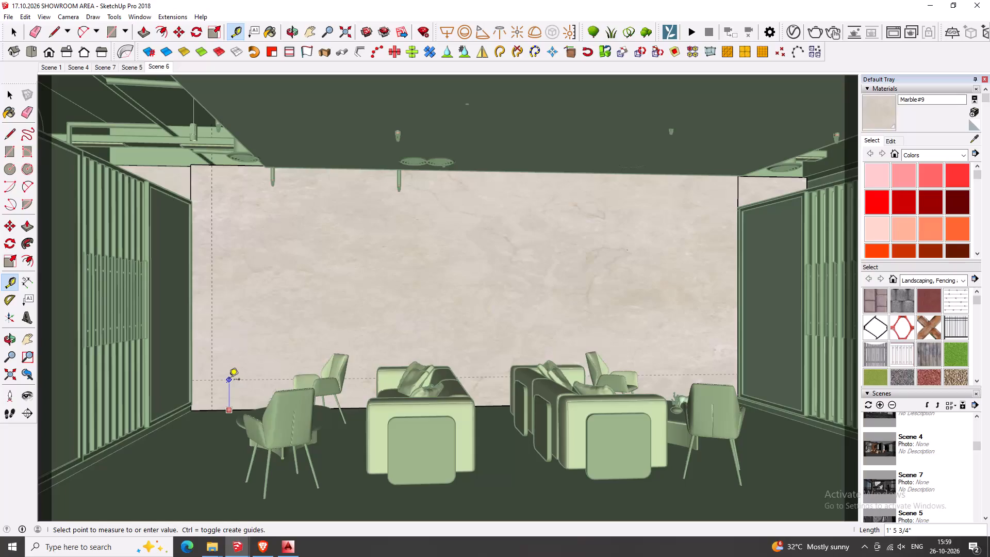
# Place horizontal guides on the marble back wall, 9 inches above its bottom edge and 9 inches below its top edge.
pyautogui.write('*9')
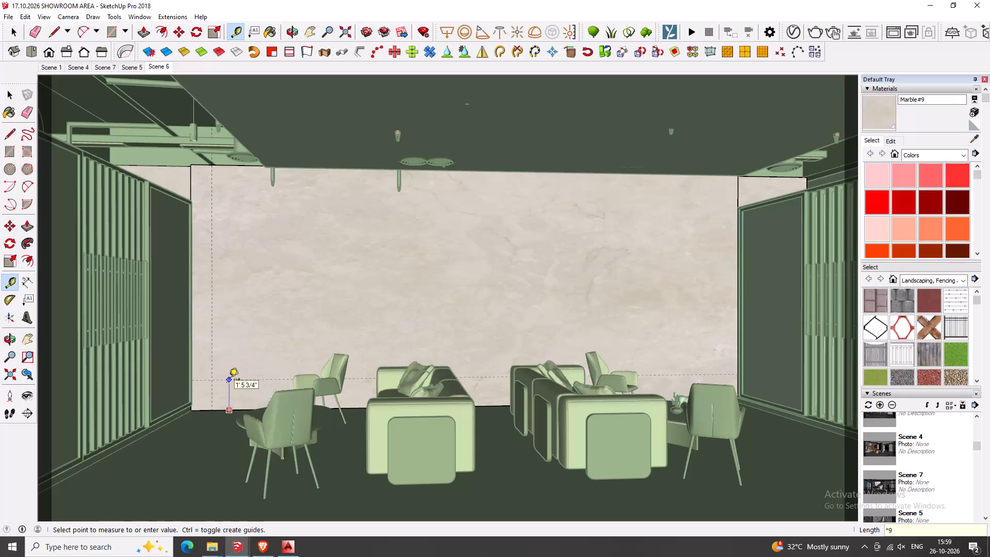
pyautogui.press('BackSpace')
pyautogui.press('BackSpace')
pyautogui.press('9')
pyautogui.press('Return')
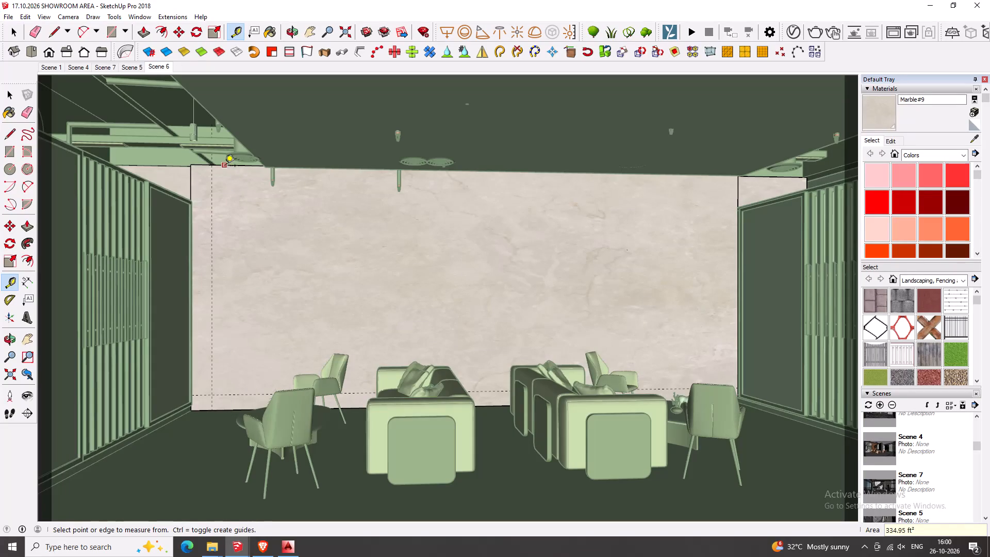
pyautogui.click(225, 167)
pyautogui.press('9')
pyautogui.press('Return')
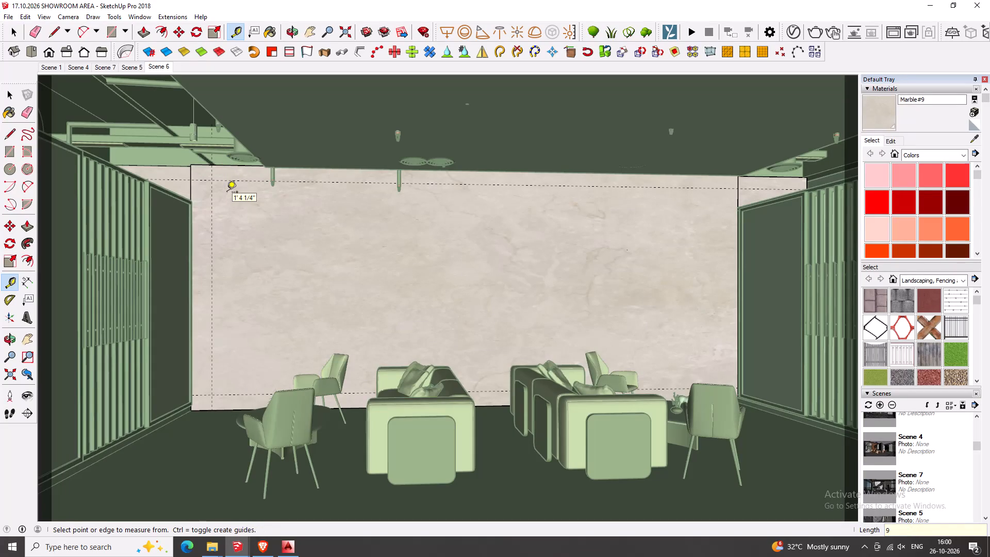
# Add a vertical guide on the marble wall, offset 48 inches to the right of the existing vertical guide.
pyautogui.click(210, 200)
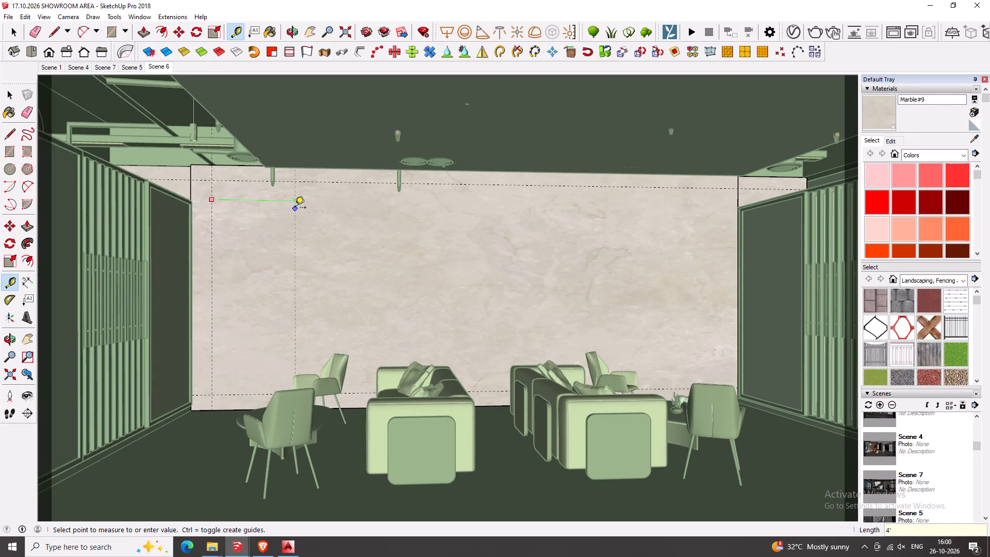
pyautogui.write('48')
pyautogui.press('Return')
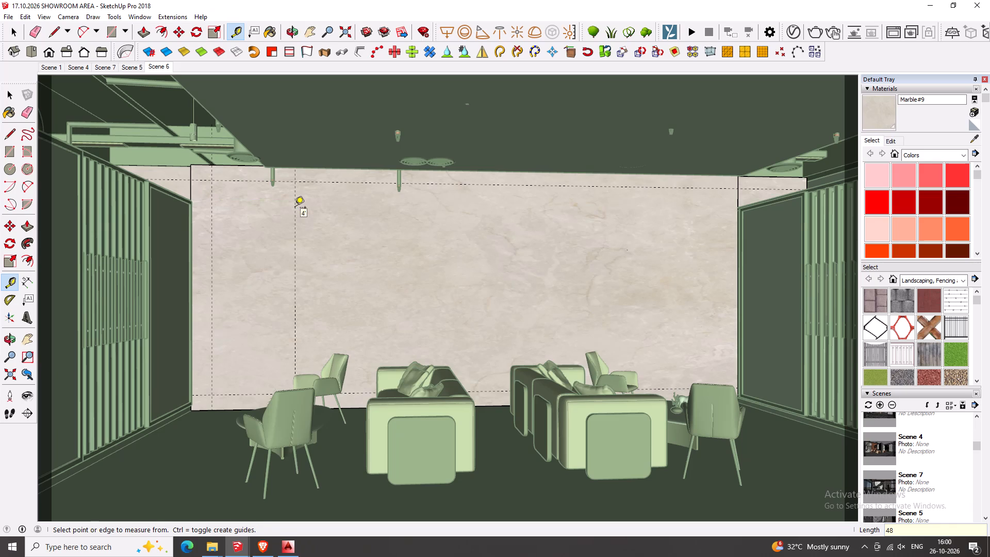
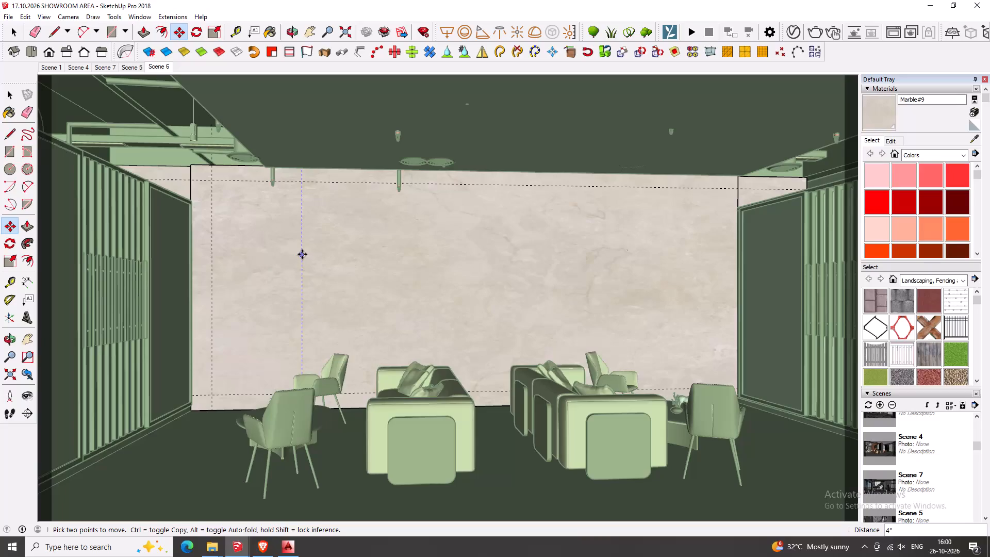
# Move the newly added vertical guide on the marble wall 24 inches further to the right.
pyautogui.write('24')
pyautogui.press('Return')
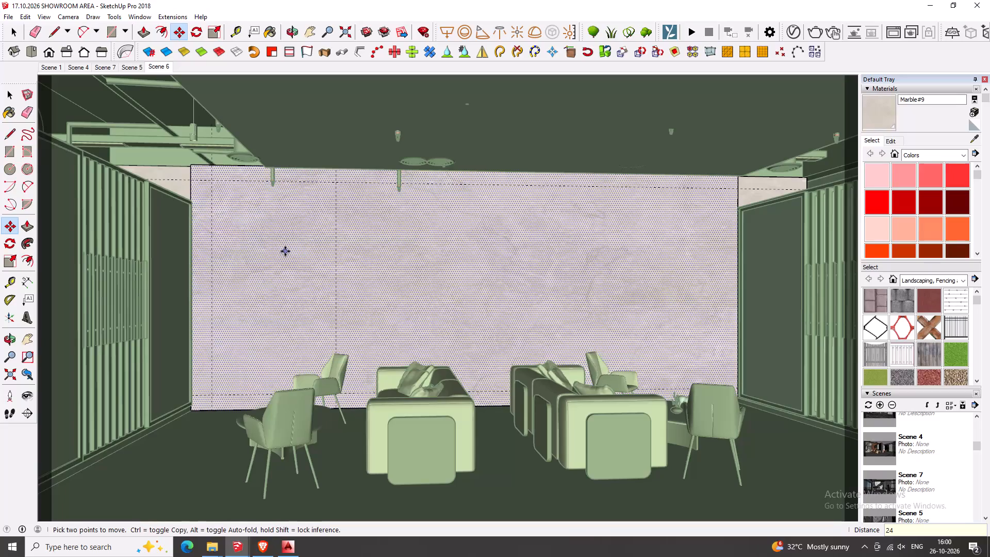
pyautogui.press('space')
# Draw a rectangle on the marble wall filling the area enclosed by the two vertical guides and the upper and lower horizontal guides.
pyautogui.press('r')
pyautogui.click(214, 392)
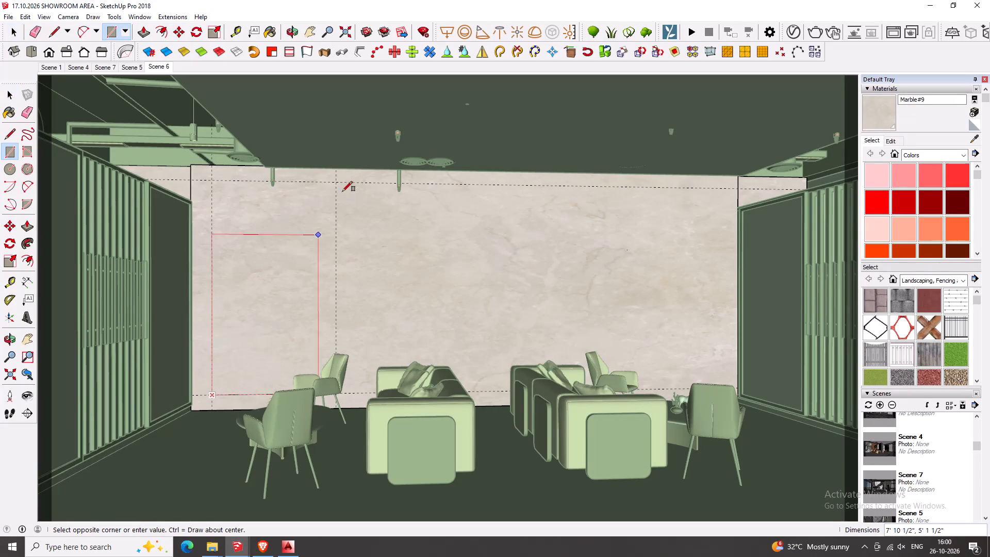
pyautogui.click(336, 182)
pyautogui.press('space')
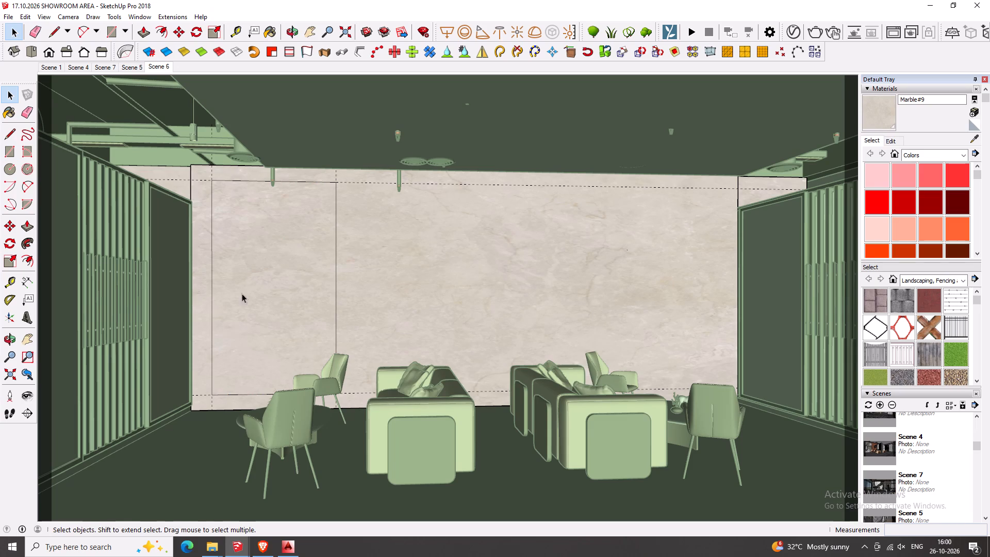
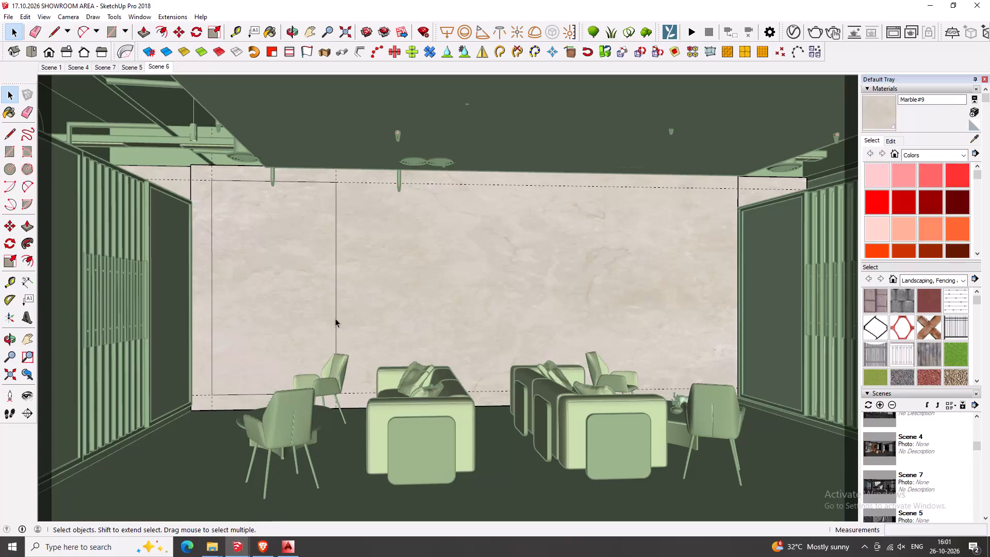
# Offset the top and two side edges of the marble wall rectangle inward by 6 inches, leaving out the bottom edge.
pyautogui.click(333, 211)
pyautogui.click(334, 210)
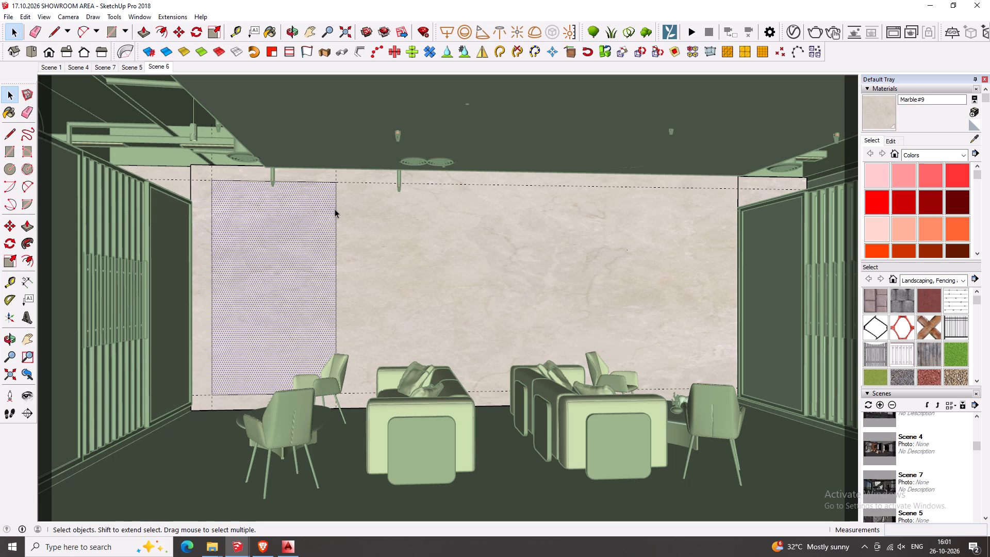
pyautogui.click(313, 220)
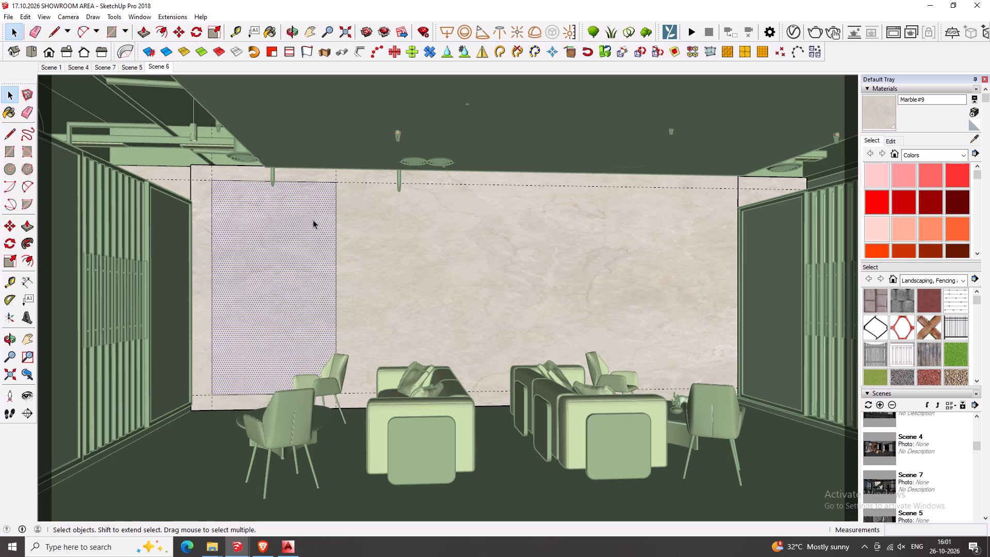
pyautogui.click(313, 220)
pyautogui.keyDown('shift'); pyautogui.click(313, 220); pyautogui.keyUp('shift')
pyautogui.keyDown('shift'); pyautogui.click(250, 398); pyautogui.keyUp('shift')
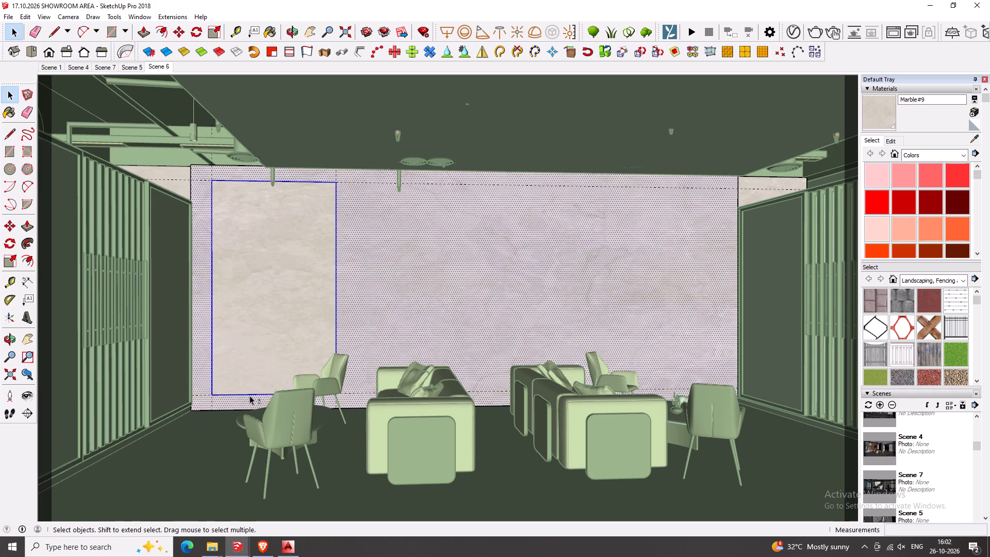
pyautogui.keyDown('shift'); pyautogui.click(249, 394); pyautogui.keyUp('shift')
pyautogui.keyDown('shift'); pyautogui.click(245, 404); pyautogui.keyUp('shift')
pyautogui.press('f')
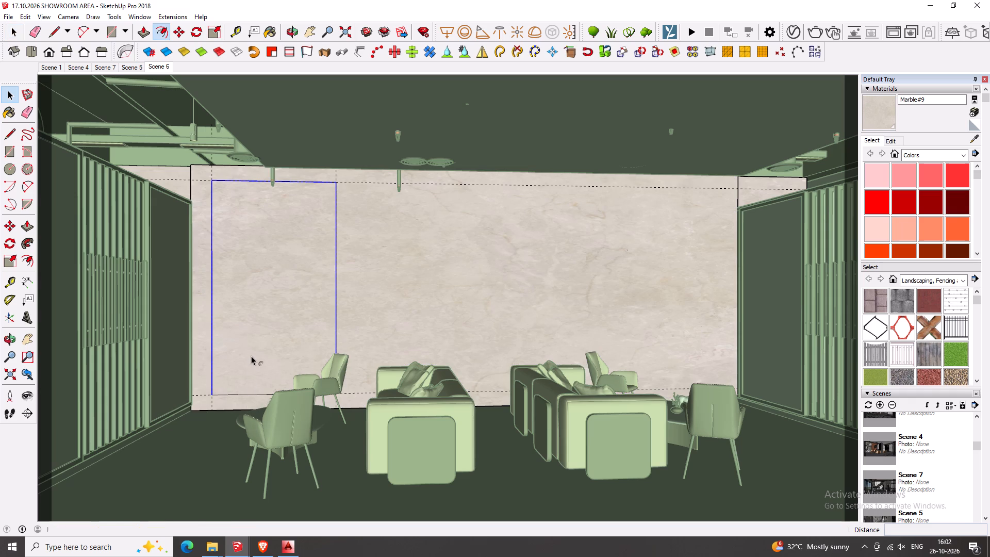
pyautogui.moveTo(251, 356); pyautogui.dragTo(251, 362)
pyautogui.press('6')
pyautogui.press('Return')
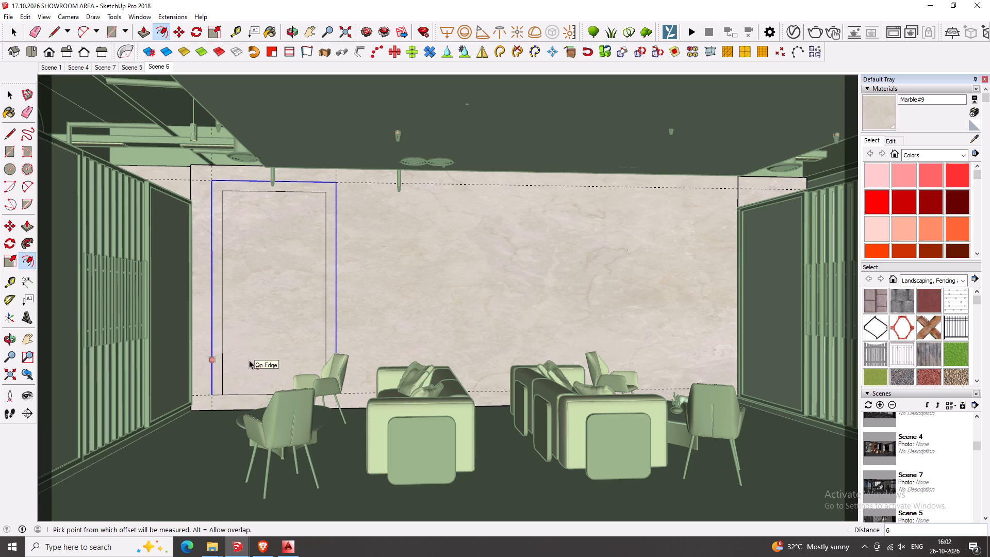
pyautogui.scroll(3, 244, 353)
pyautogui.moveTo(244, 353); pyautogui.dragTo(238, 399, button='middle')
pyautogui.press('space')
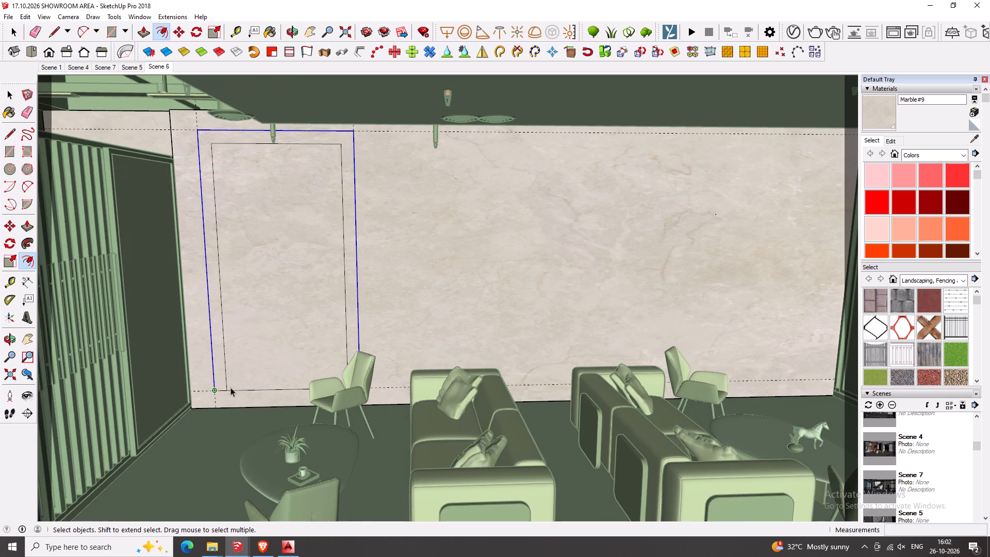
# Group the three-sided border face between the outer and offset outlines together with its edges.
pyautogui.scroll(8, 227, 383)
pyautogui.scroll(-6, 227, 380)
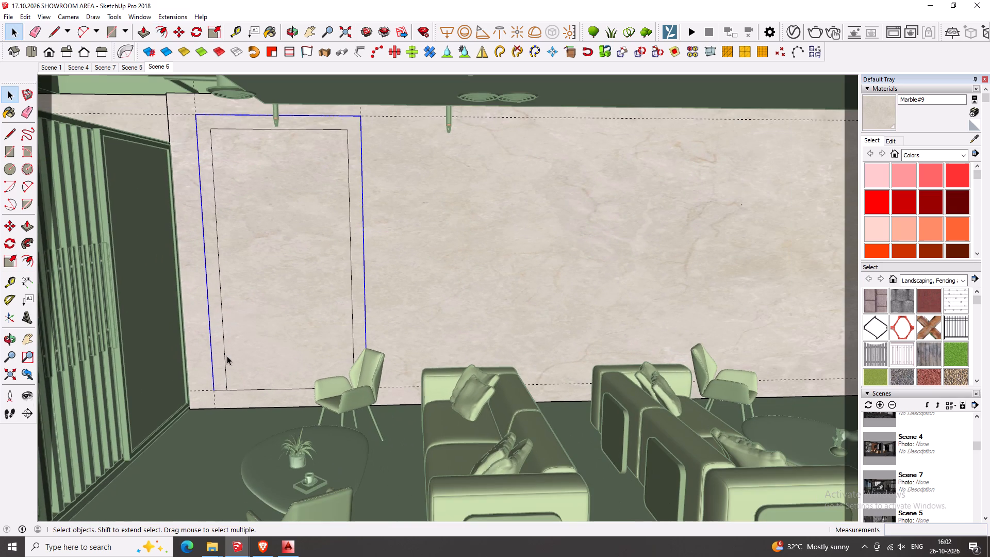
pyautogui.click(226, 355)
pyautogui.doubleClick(221, 355)
pyautogui.rightClick(221, 355)
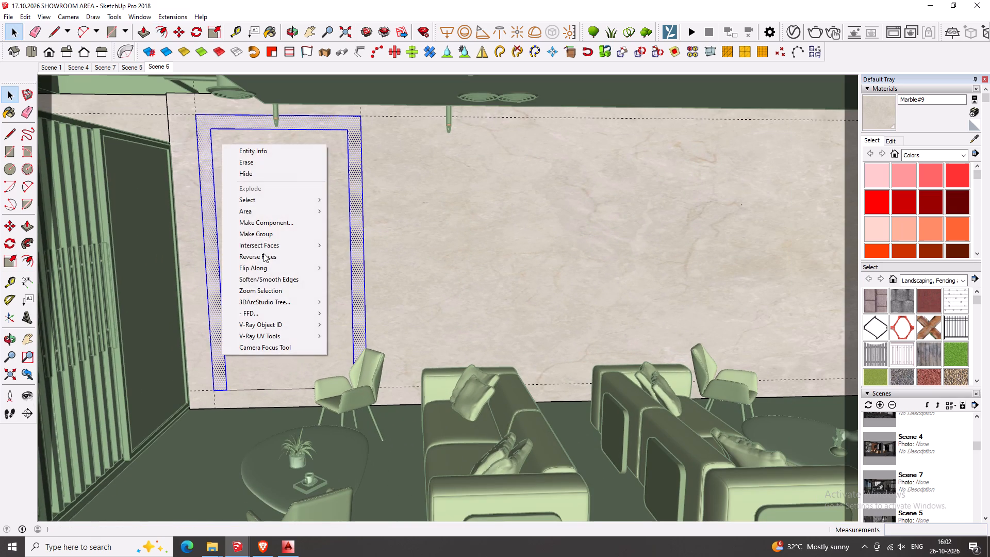
pyautogui.click(265, 237)
# Inside the frame group, extrude the border face 4.5 inches out from the wall with Push/Pull.
pyautogui.doubleClick(215, 269)
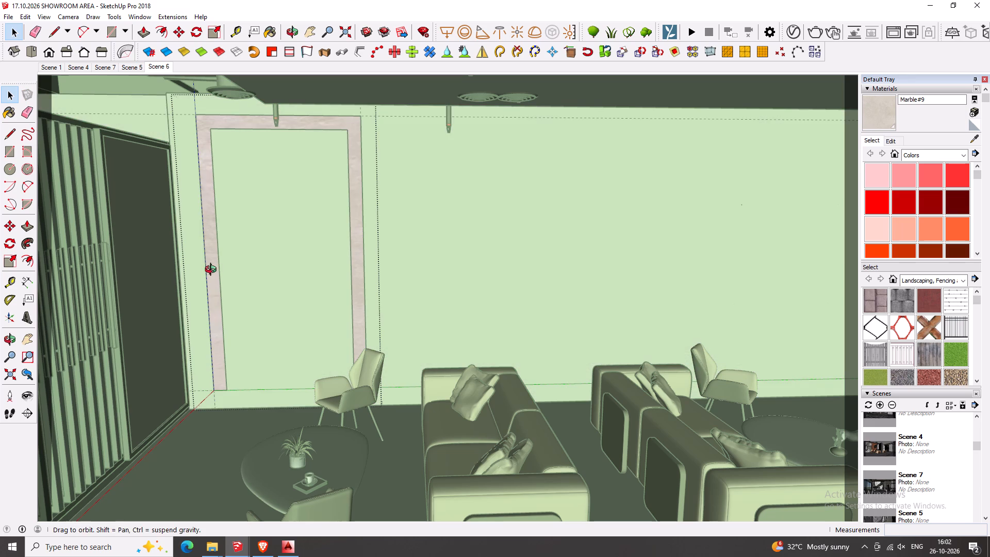
pyautogui.press('o')
pyautogui.press('p')
pyautogui.click(210, 274)
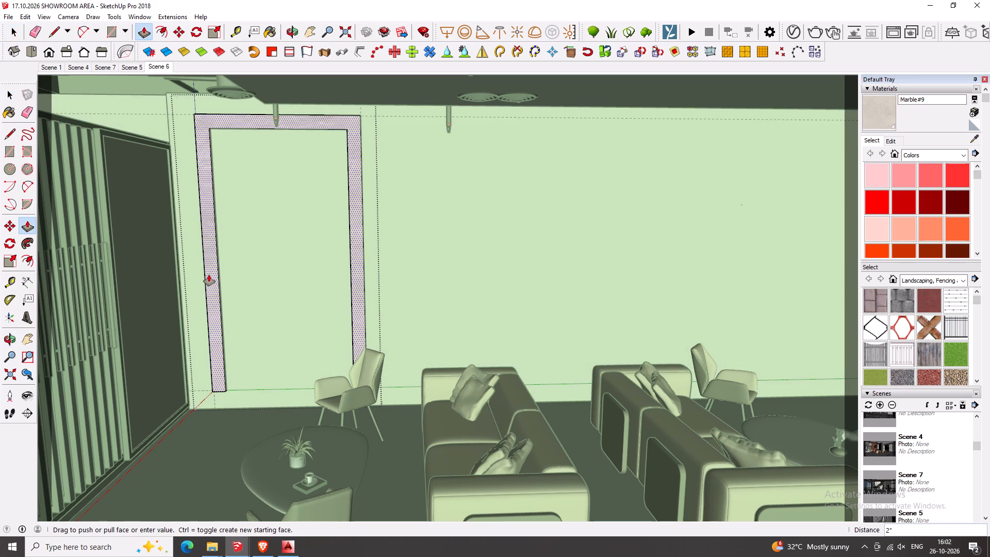
pyautogui.write('4.5')
pyautogui.press('Return')
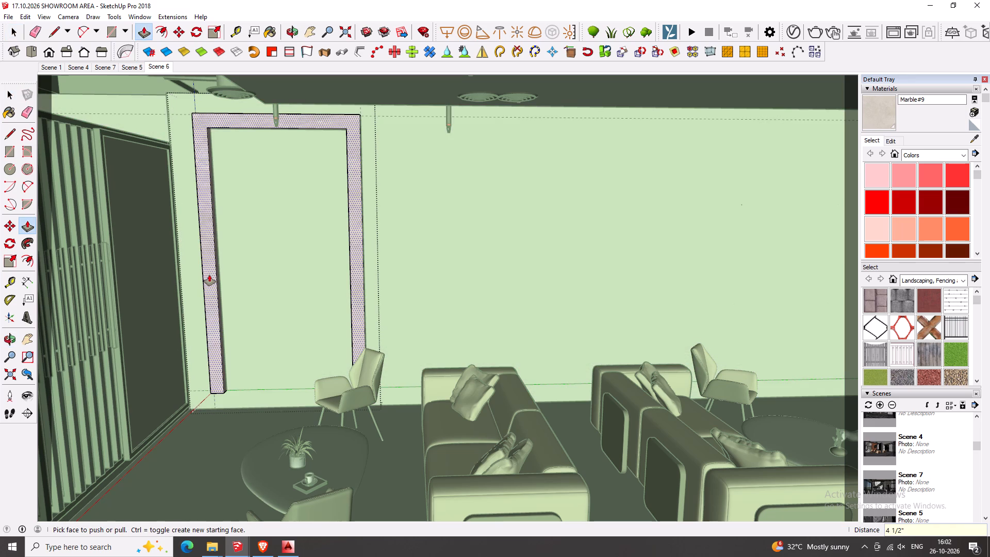
# Switch to File Explorer and open the kitchen client's project folder under INEX.92 > 2024 on the D: drive.
pyautogui.click(210, 547)
pyautogui.click(247, 510)
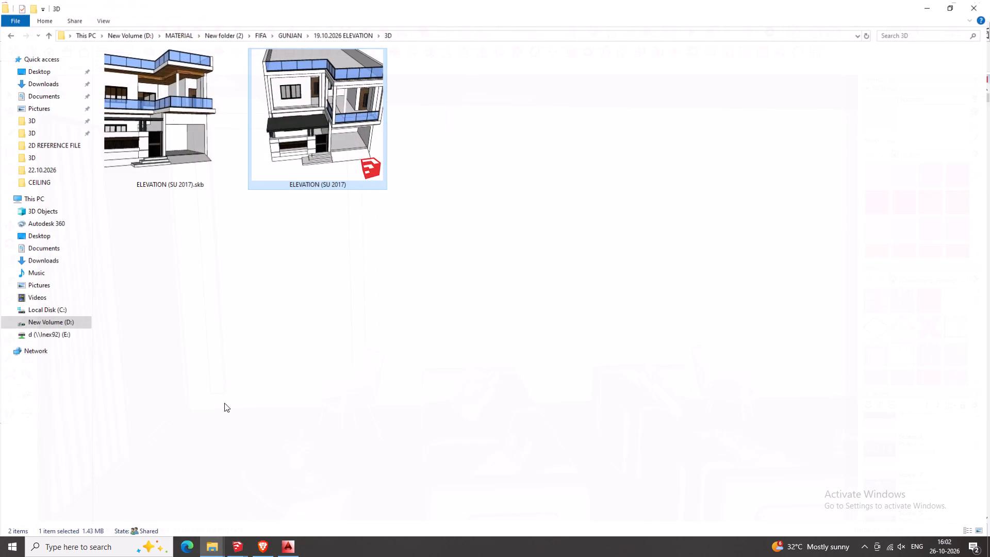
pyautogui.click(63, 314)
pyautogui.click(63, 318)
pyautogui.doubleClick(184, 165)
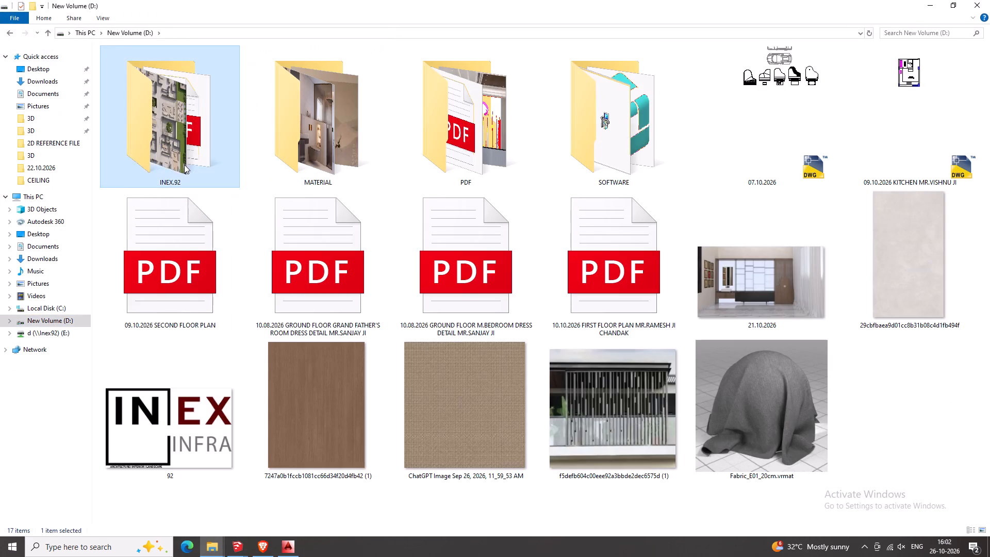
pyautogui.click(152, 108)
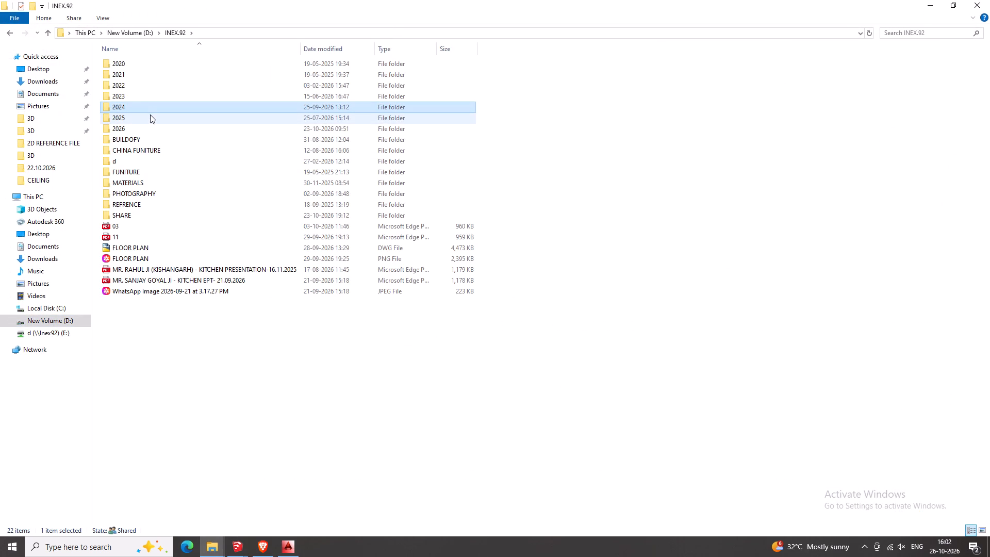
pyautogui.press('Return')
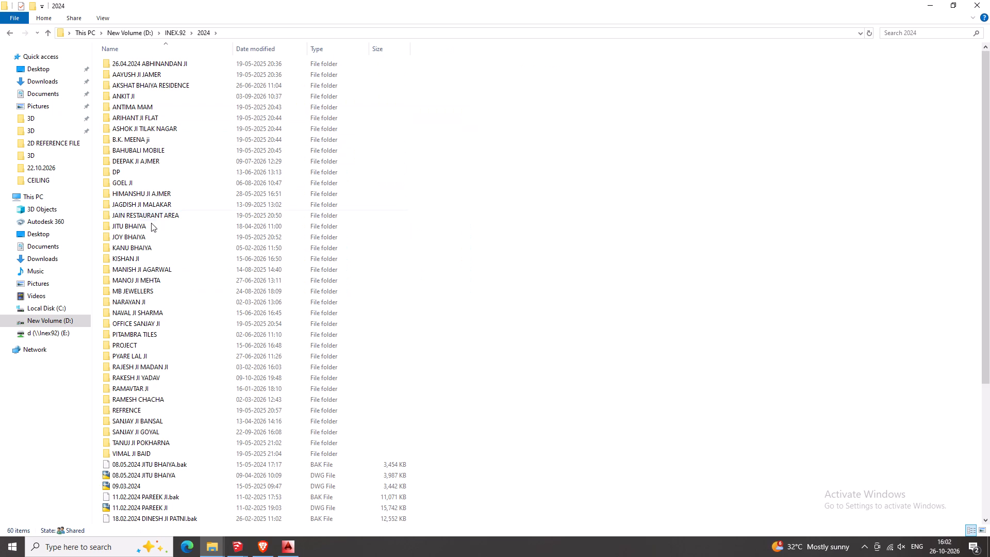
pyautogui.press('s')
pyautogui.doubleClick(134, 431)
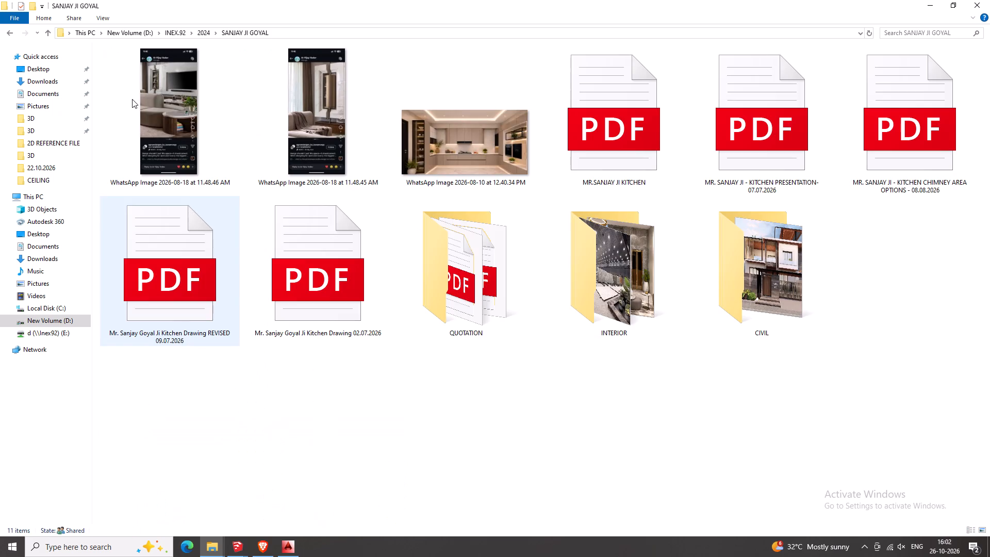
# Look into the project's INTERIOR folder, go back, and open CIVIL > 3D > LUMION.
pyautogui.click(444, 319)
pyautogui.doubleClick(628, 294)
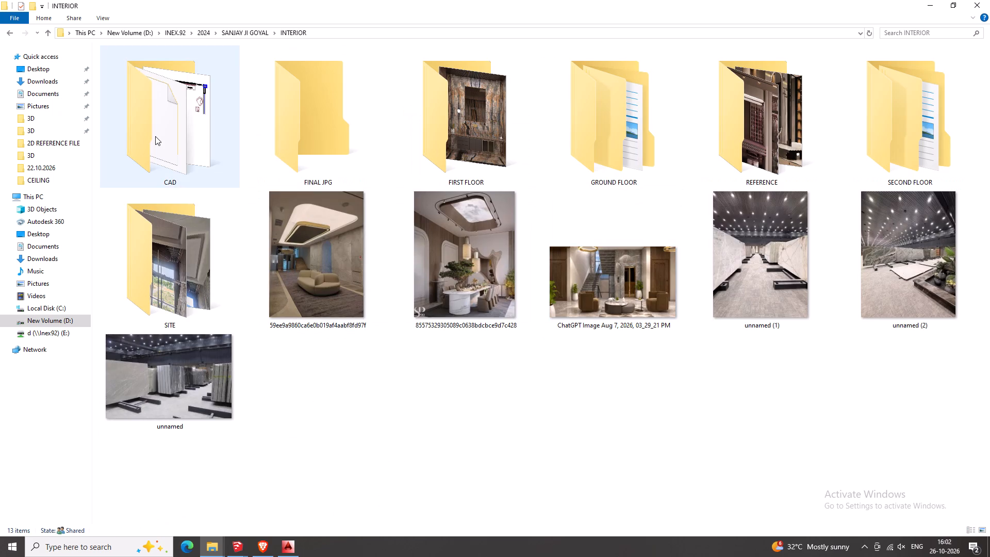
pyautogui.press('BackSpace')
pyautogui.doubleClick(765, 299)
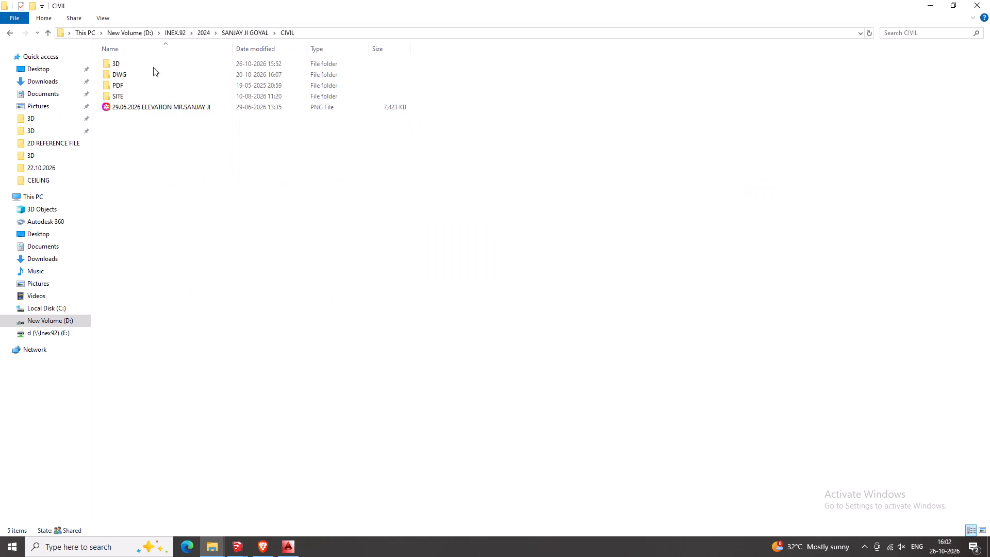
pyautogui.click(113, 62)
pyautogui.click(113, 62)
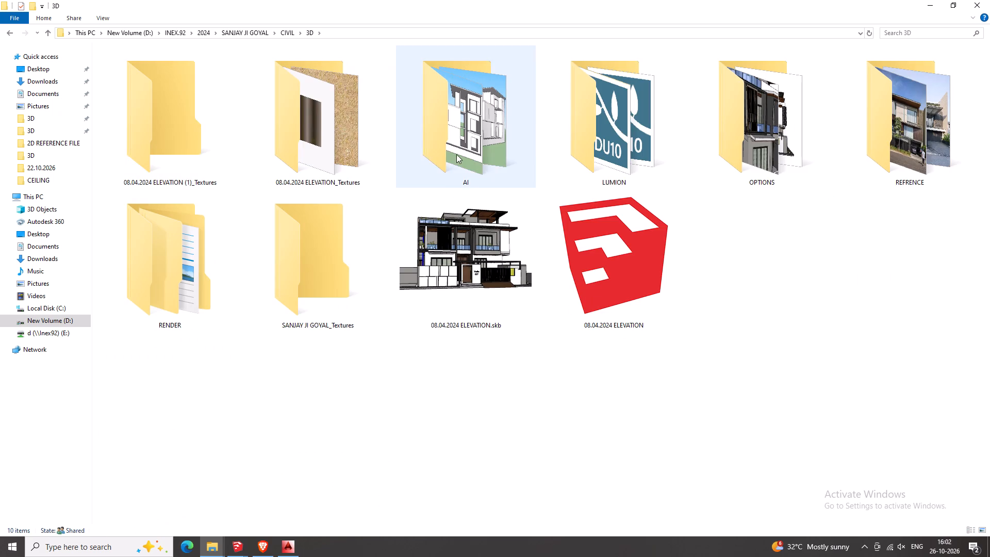
pyautogui.doubleClick(620, 124)
# Examine the Lumion scene files in icon view and in details view, and select the 23.07.2026 ELEVATION file.
pyautogui.rightClick(237, 141)
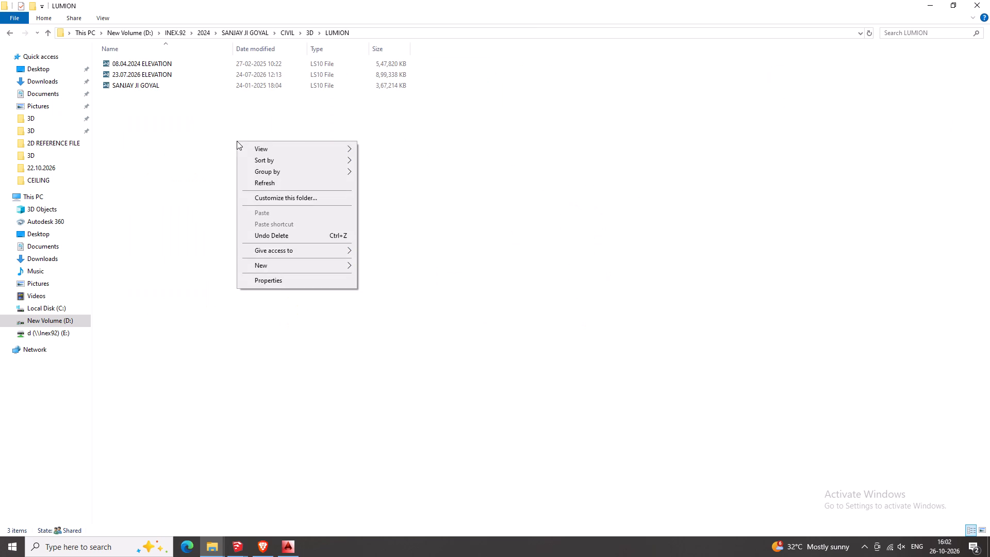
pyautogui.click(305, 142)
pyautogui.click(385, 145)
pyautogui.rightClick(357, 251)
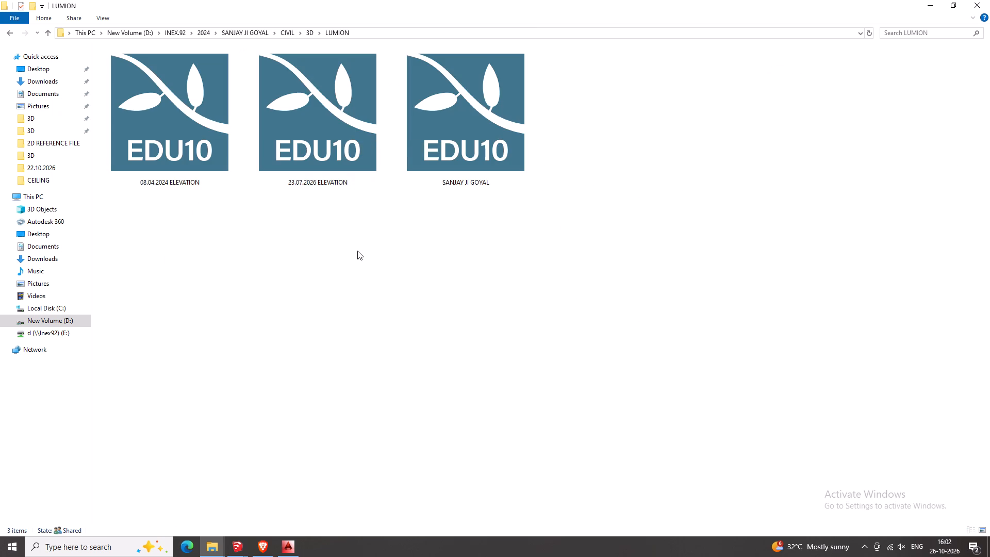
pyautogui.click(420, 253)
pyautogui.click(525, 264)
pyautogui.rightClick(520, 265)
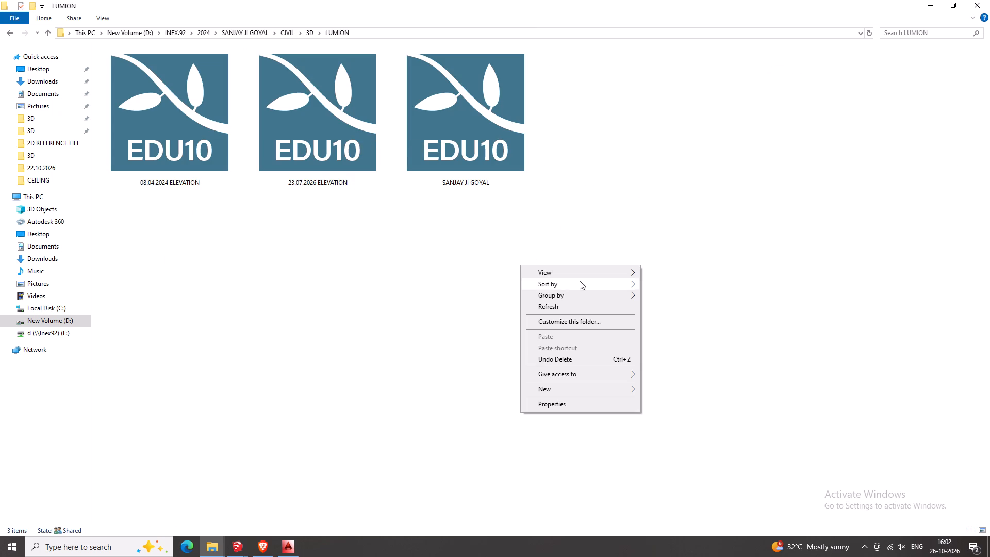
pyautogui.moveTo(590, 273); pyautogui.dragTo(599, 274)
pyautogui.click(683, 329)
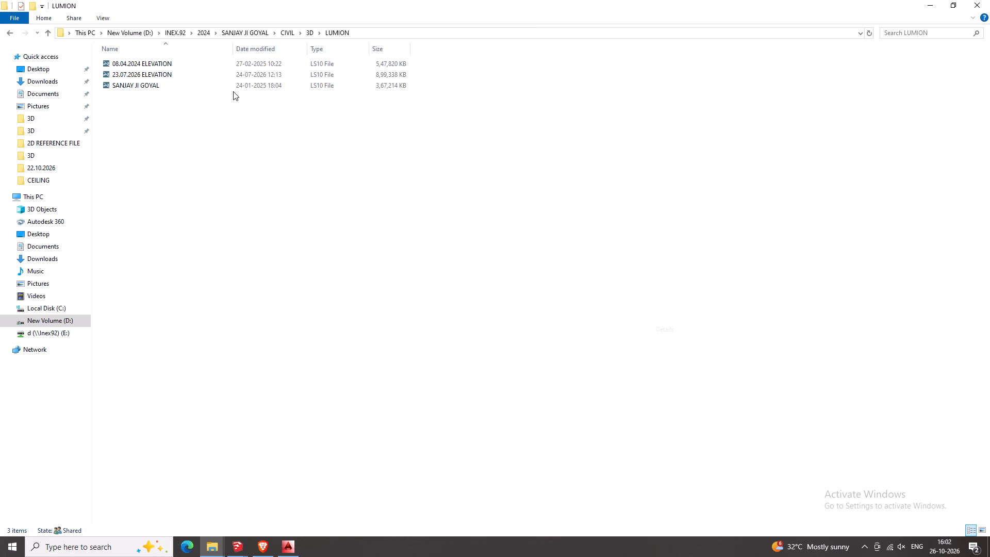
pyautogui.click(233, 91)
pyautogui.click(239, 77)
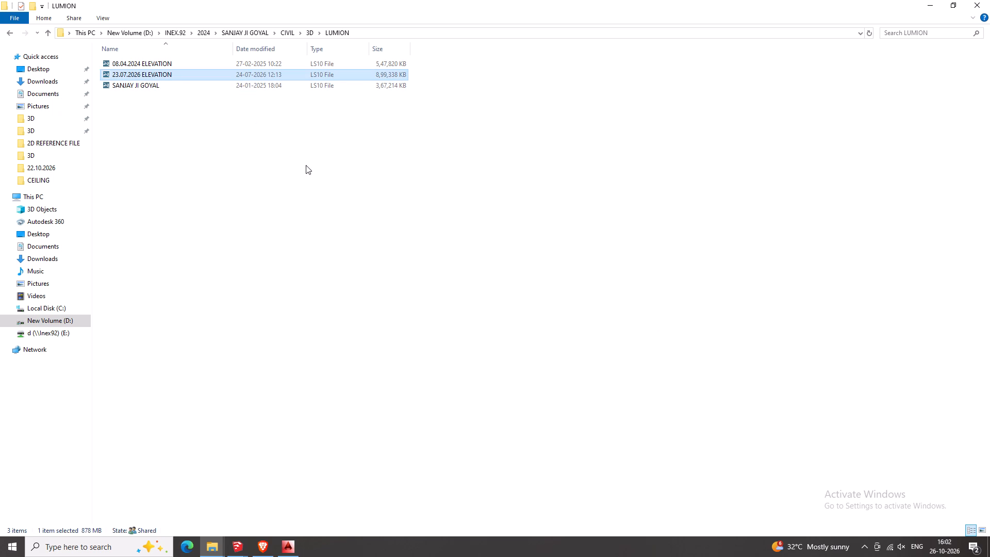
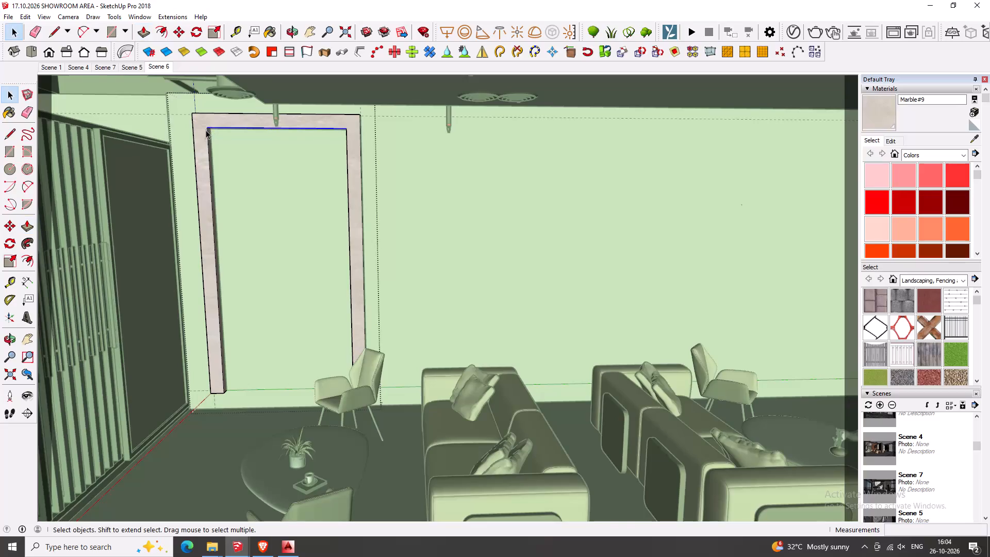
# Draw diagonal mitre lines on the frame's front face, joining the inner and outer corners at both upper corners.
pyautogui.scroll(1, 206, 130)
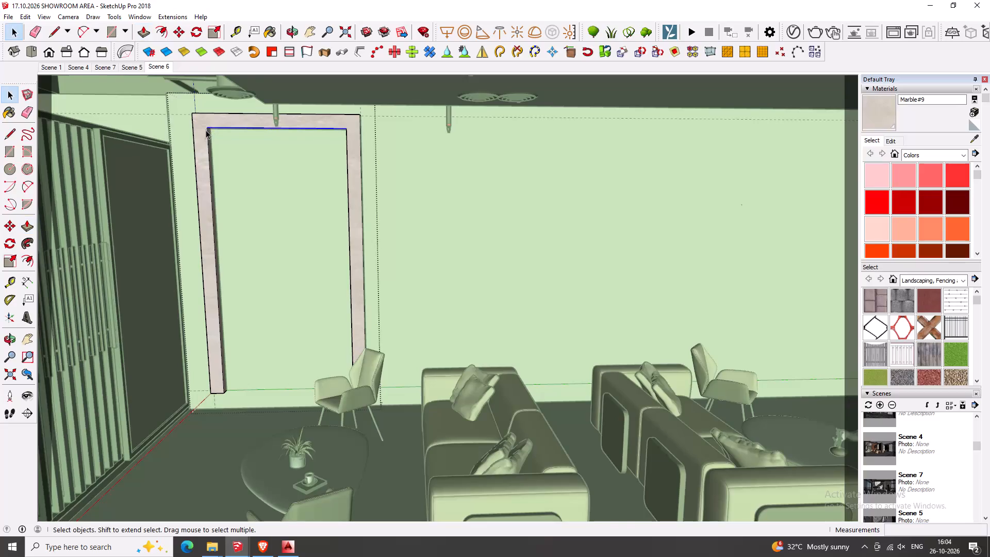
pyautogui.scroll(6, 206, 130)
pyautogui.press('l')
pyautogui.click(213, 127)
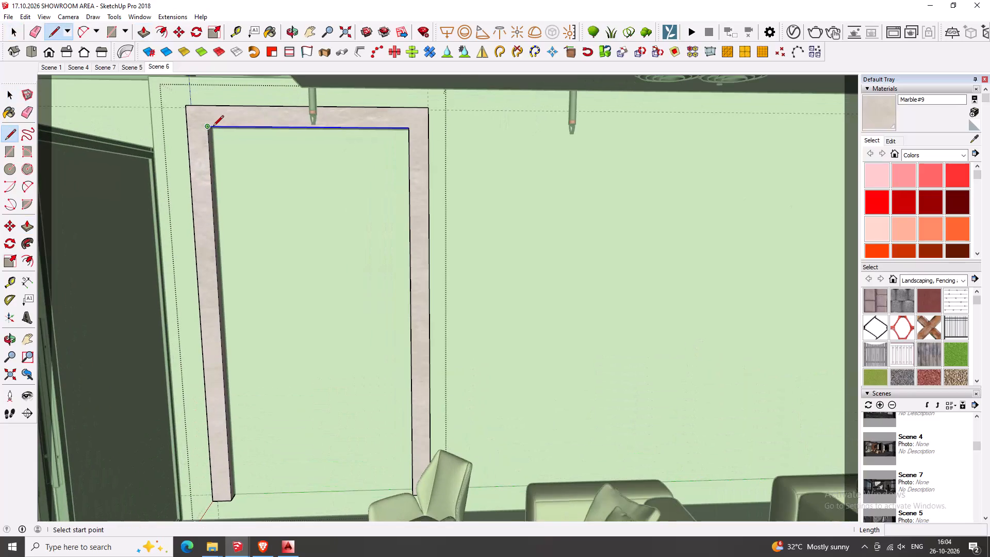
pyautogui.click(188, 106)
pyautogui.click(407, 130)
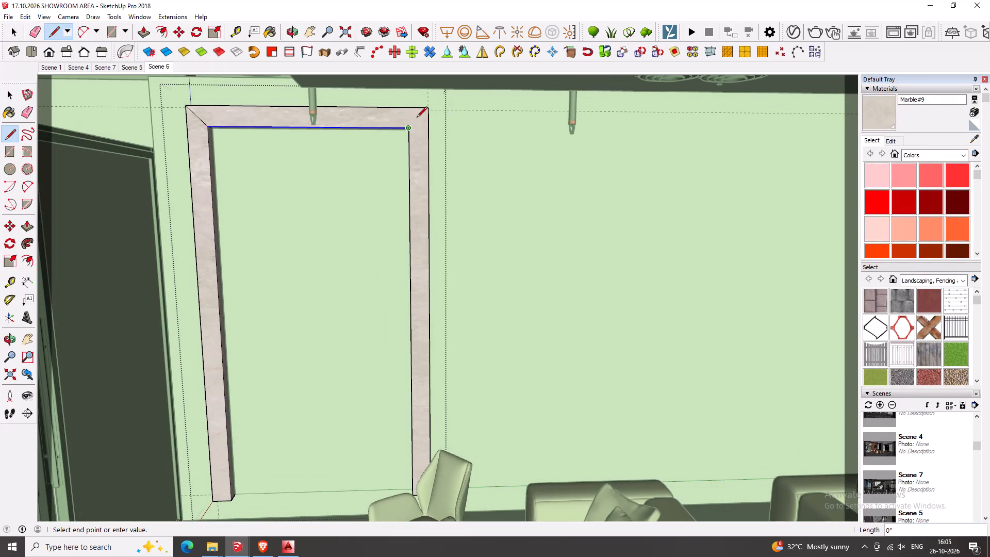
pyautogui.click(425, 108)
pyautogui.press('space')
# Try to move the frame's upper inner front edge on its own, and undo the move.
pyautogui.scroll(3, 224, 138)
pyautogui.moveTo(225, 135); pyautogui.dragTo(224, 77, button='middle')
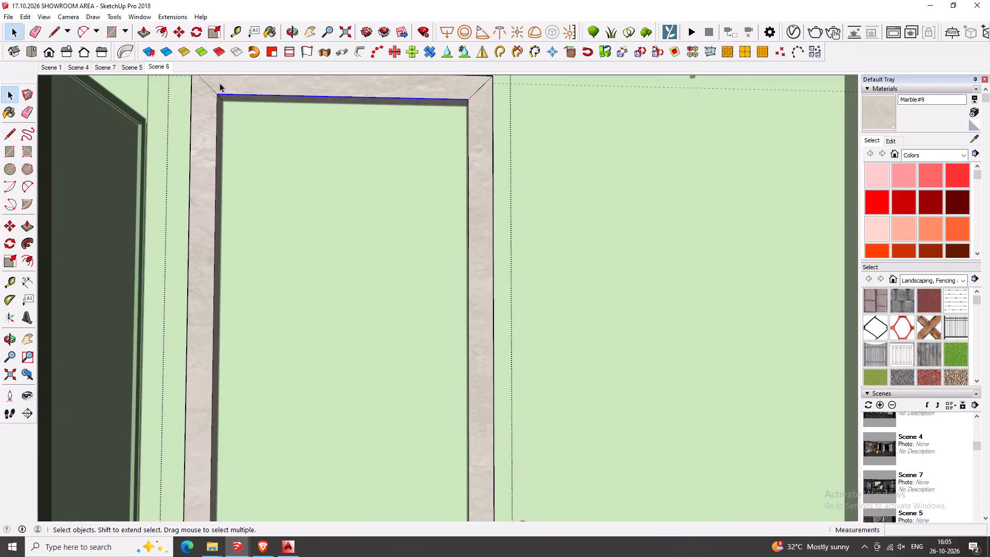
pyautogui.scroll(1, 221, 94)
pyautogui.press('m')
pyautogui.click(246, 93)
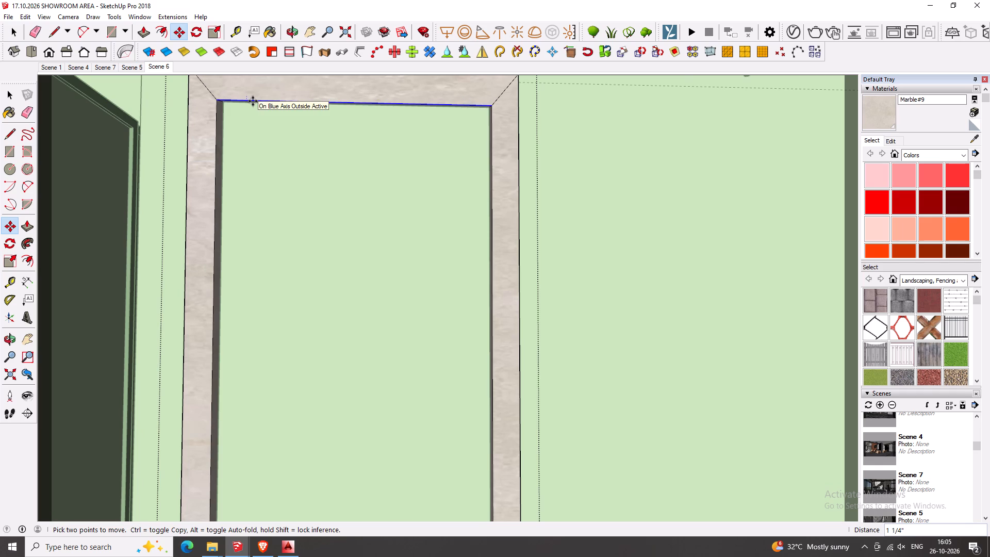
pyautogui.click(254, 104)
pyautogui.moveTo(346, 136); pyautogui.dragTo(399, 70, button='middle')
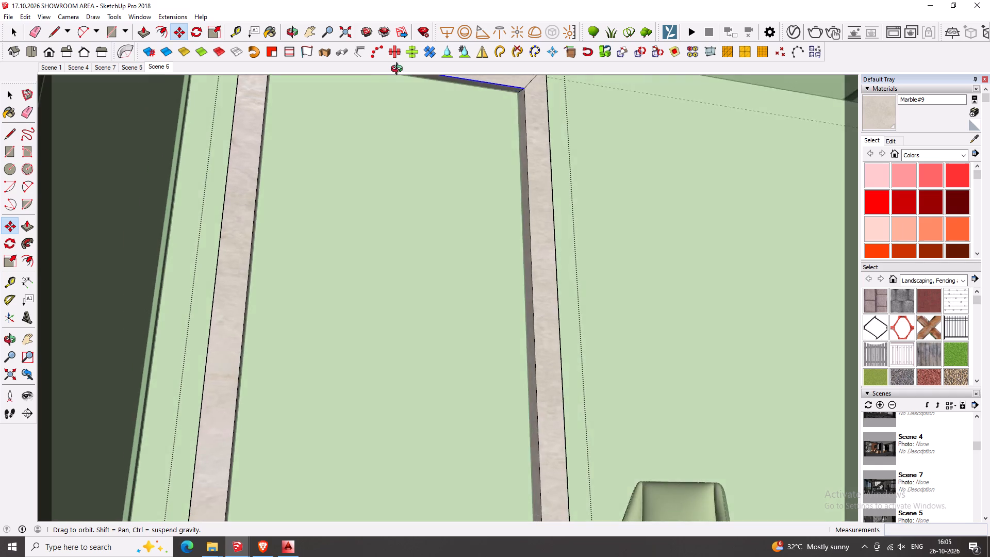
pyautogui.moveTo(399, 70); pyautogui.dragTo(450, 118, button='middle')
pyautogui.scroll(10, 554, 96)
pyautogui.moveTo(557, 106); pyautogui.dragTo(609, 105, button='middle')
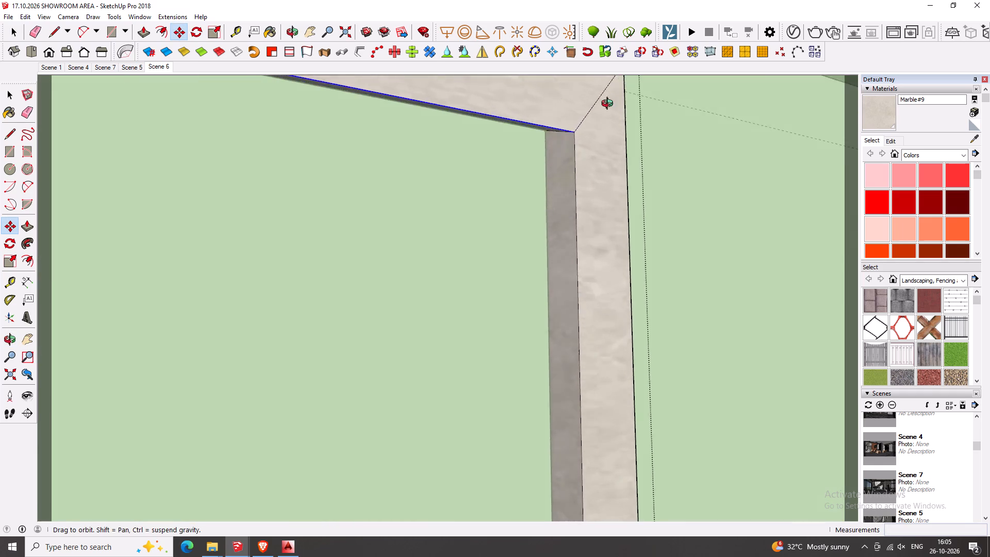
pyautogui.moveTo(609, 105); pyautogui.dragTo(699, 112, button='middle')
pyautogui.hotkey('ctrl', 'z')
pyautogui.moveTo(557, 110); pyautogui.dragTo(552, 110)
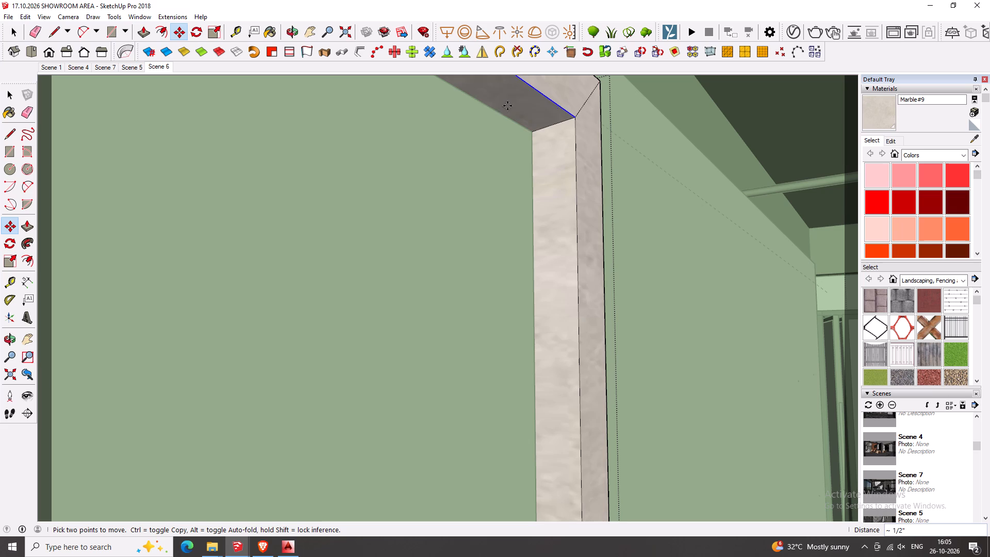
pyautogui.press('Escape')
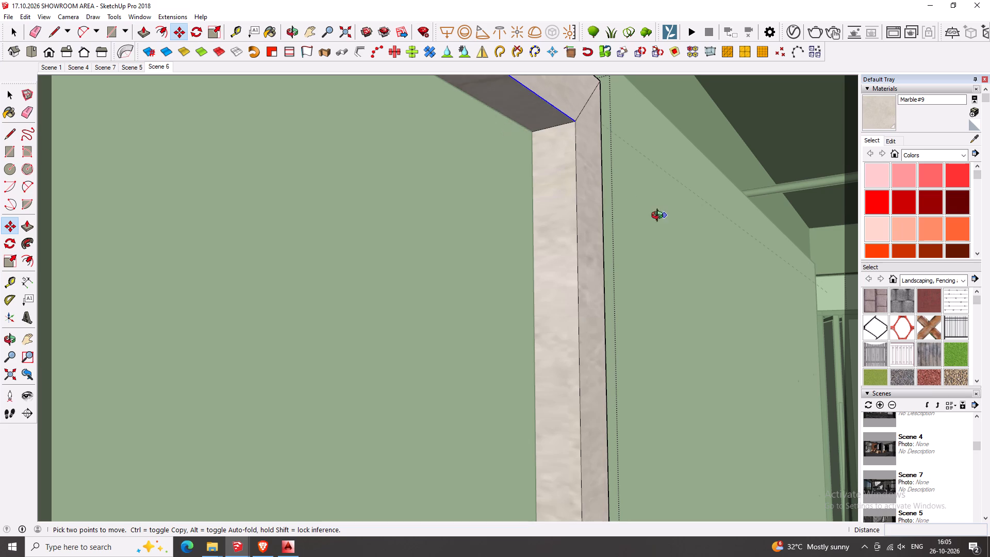
# Select the frame's three inner front edges and move them together 3 inches back toward the wall along the red axis.
pyautogui.moveTo(663, 216); pyautogui.dragTo(450, 237, button='middle')
pyautogui.scroll(-3, 576, 236)
pyautogui.scroll(-2, 469, 237)
pyautogui.press('space')
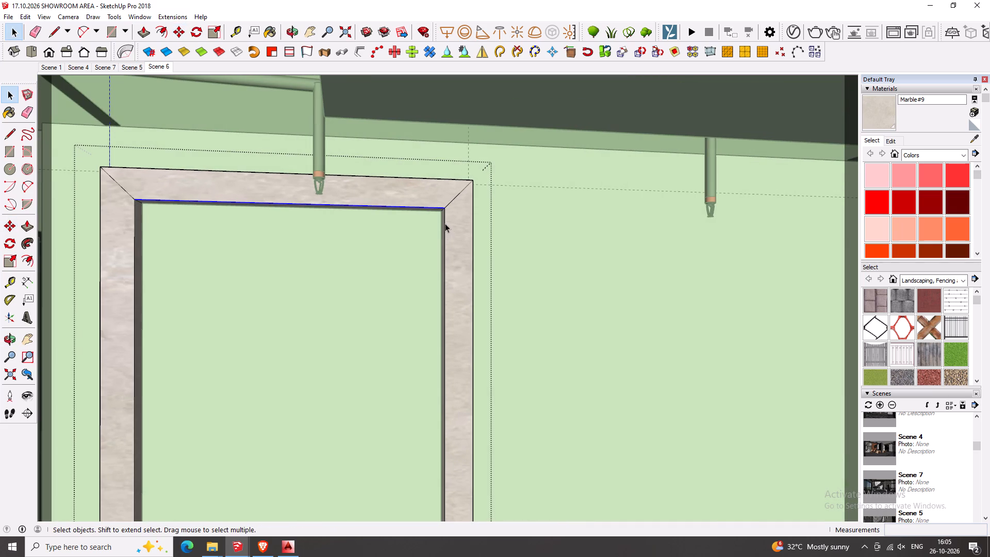
pyautogui.keyDown('ctrl'); pyautogui.click(445, 223); pyautogui.keyUp('ctrl')
pyautogui.keyDown('ctrl'); pyautogui.click(135, 225); pyautogui.keyUp('ctrl')
pyautogui.keyDown('ctrl'); pyautogui.scroll(3, 135, 225); pyautogui.keyUp('ctrl')
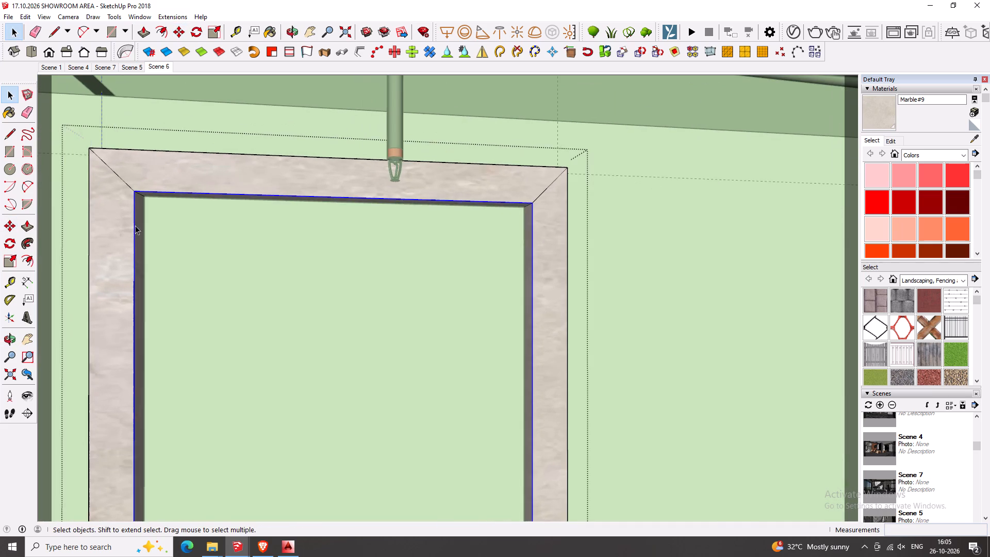
pyautogui.moveTo(135, 225); pyautogui.dragTo(90, 188, button='middle')
pyautogui.press('m')
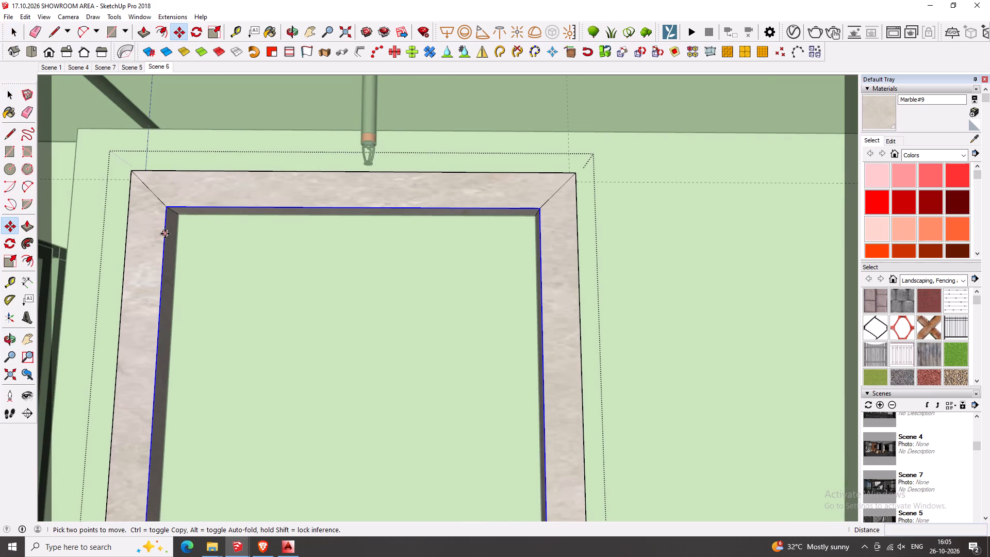
pyautogui.click(166, 234)
pyautogui.scroll(6, 174, 240)
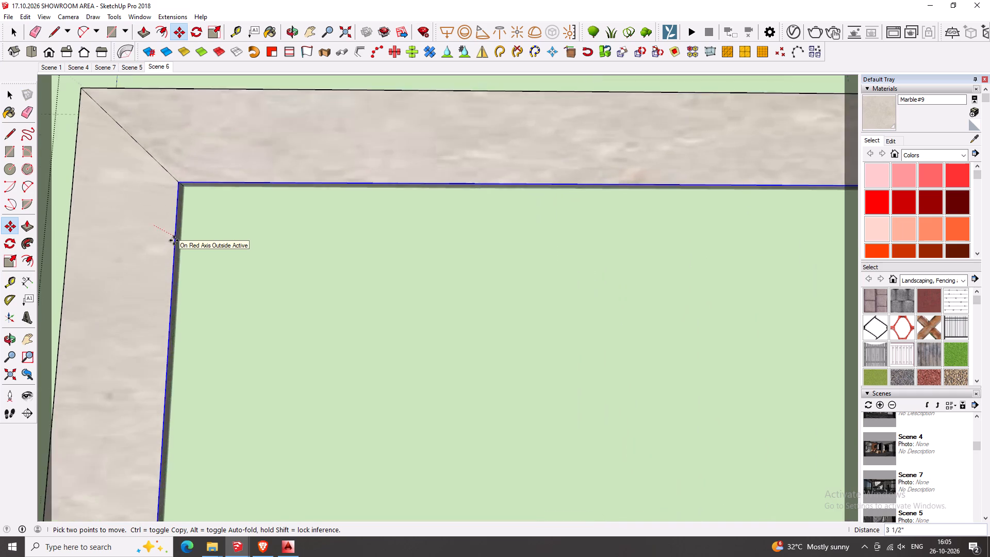
pyautogui.scroll(4, 174, 240)
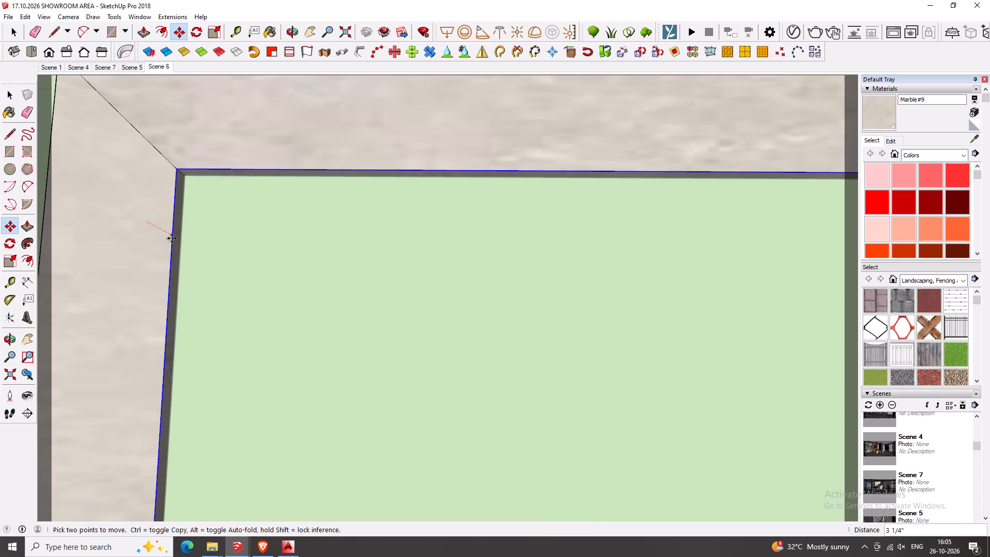
pyautogui.press('3')
pyautogui.press('Return')
pyautogui.scroll(-4, 222, 236)
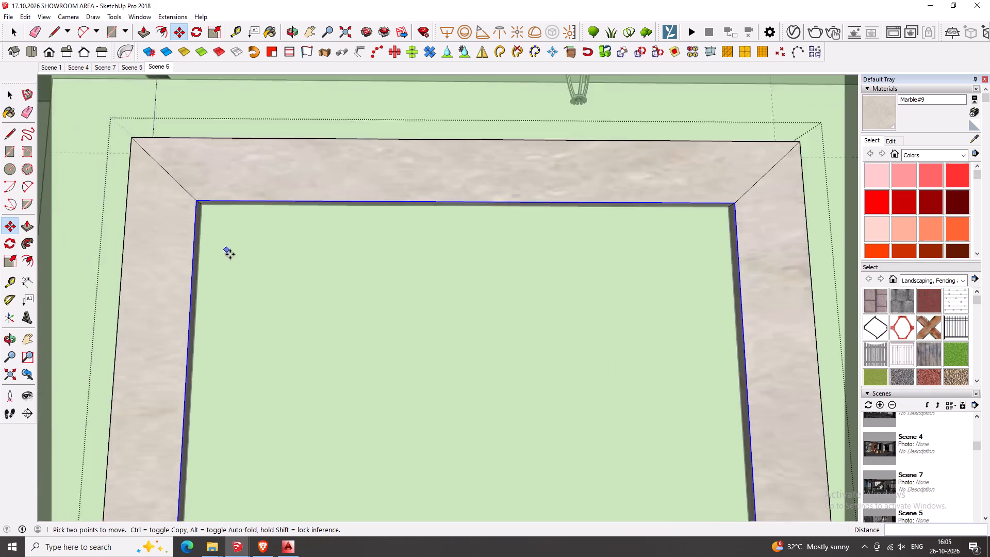
pyautogui.scroll(-8, 230, 254)
pyautogui.moveTo(398, 223); pyautogui.dragTo(368, 243, button='middle')
pyautogui.scroll(-4, 387, 261)
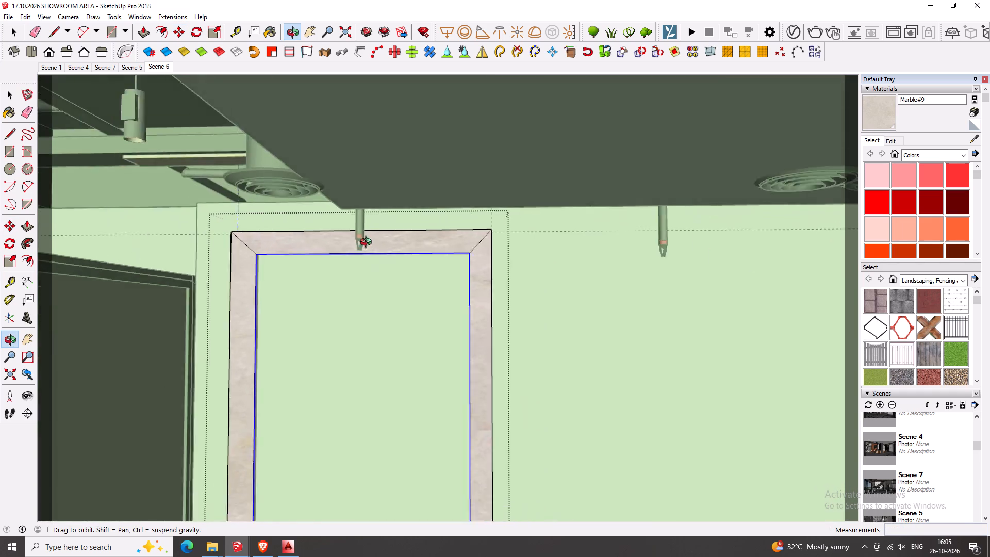
pyautogui.scroll(-2, 368, 243)
pyautogui.moveTo(368, 243); pyautogui.dragTo(355, 233, button='middle')
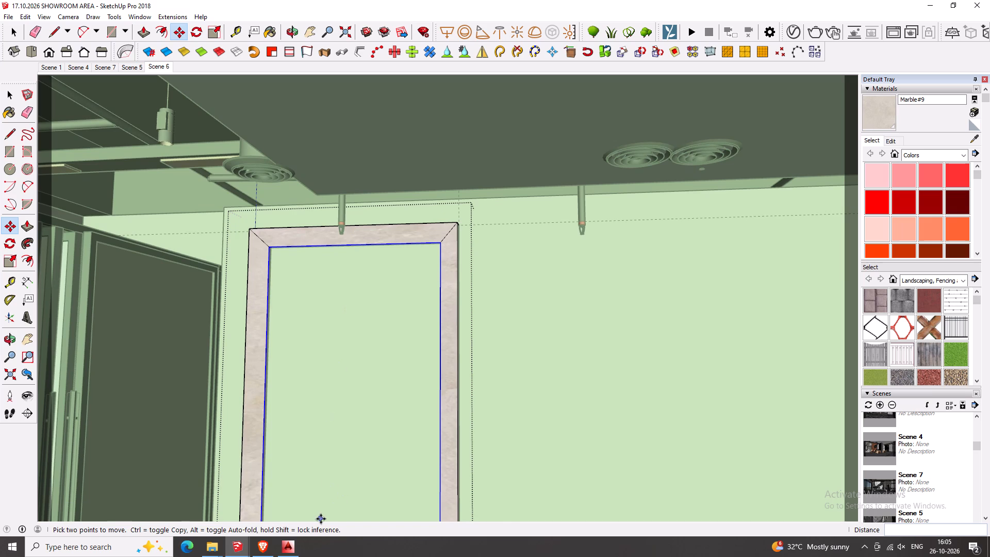
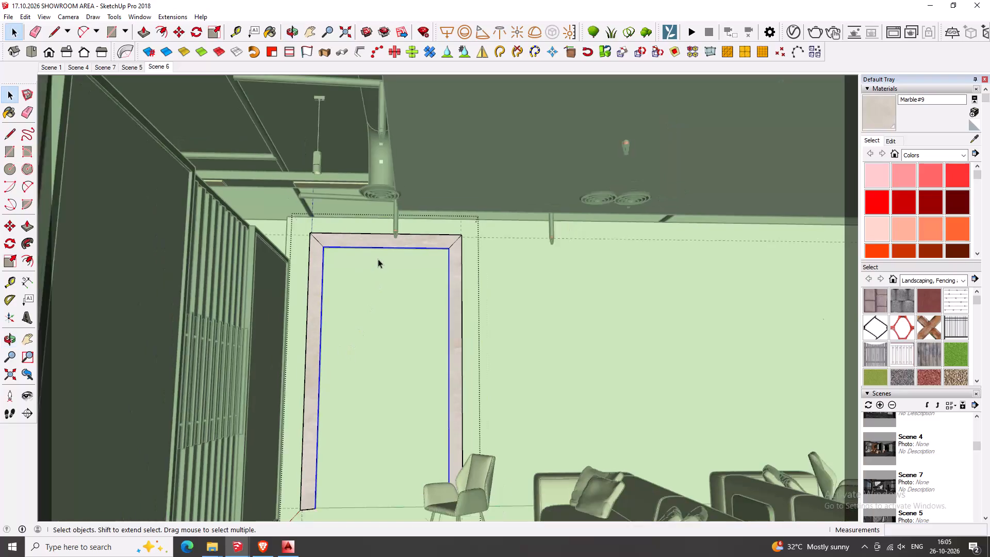
# Move the frame's bottom end edges down 9 inches so its legs reach the floor.
pyautogui.moveTo(287, 435); pyautogui.dragTo(666, 527)
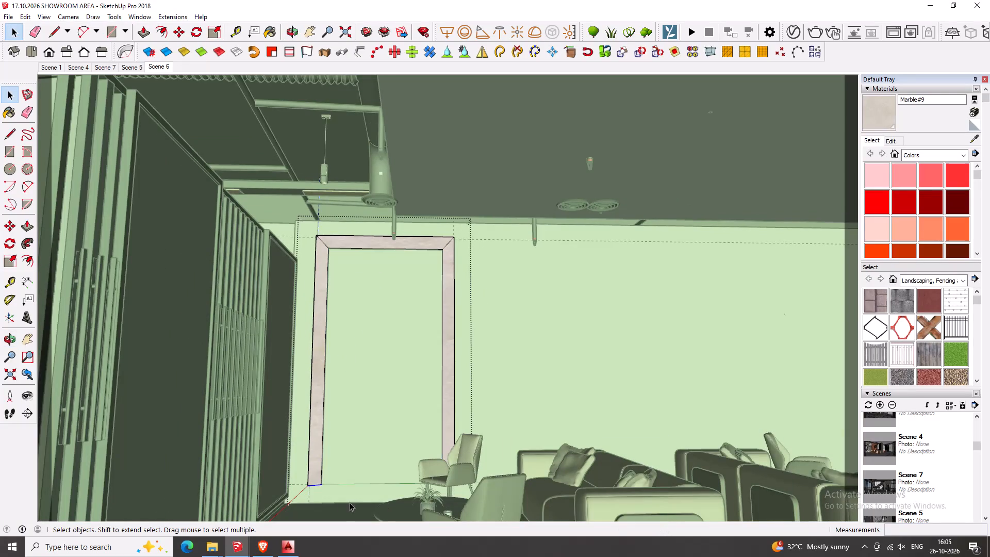
pyautogui.scroll(3, 331, 495)
pyautogui.press('m')
pyautogui.click(321, 481)
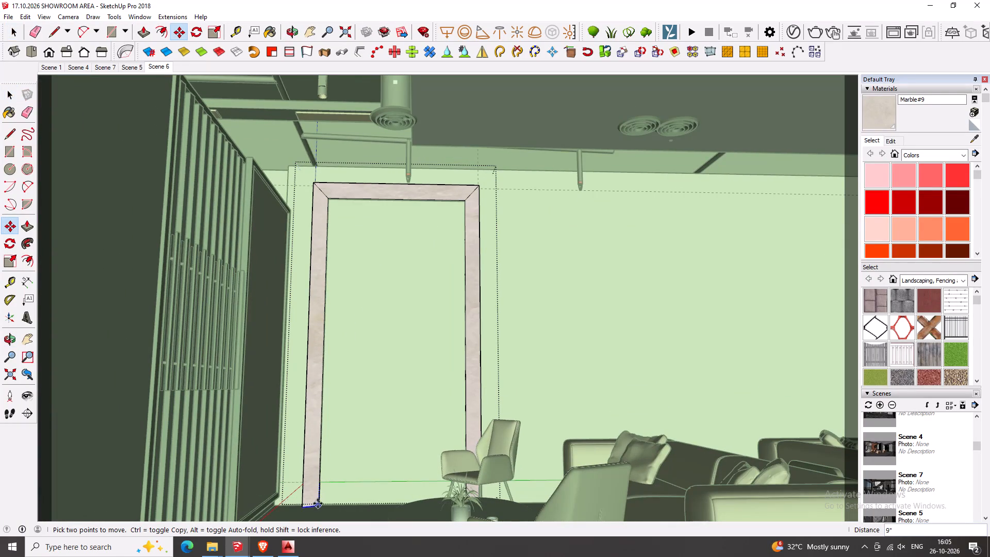
pyautogui.click(318, 505)
pyautogui.press('space')
pyautogui.moveTo(391, 255); pyautogui.dragTo(391, 268, button='middle')
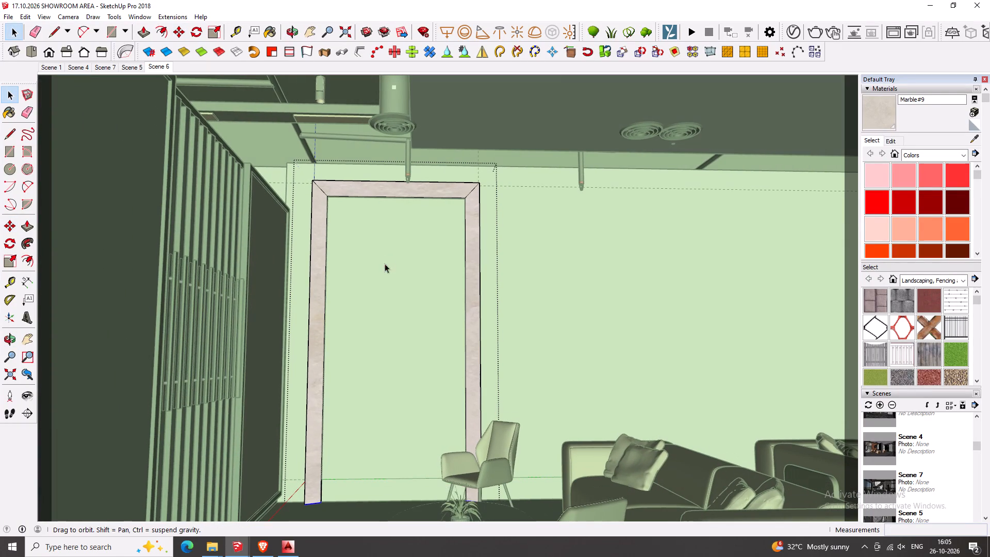
pyautogui.press('Escape')
# Copy the frame 6 inches sideways along the wall, inward from its left side.
pyautogui.click(323, 215)
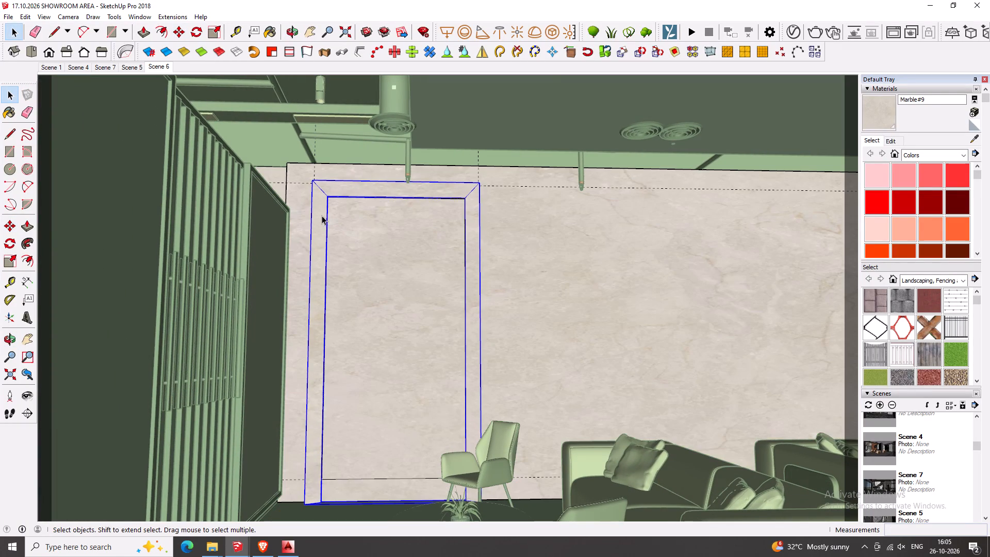
pyautogui.press('m')
pyautogui.click(311, 230)
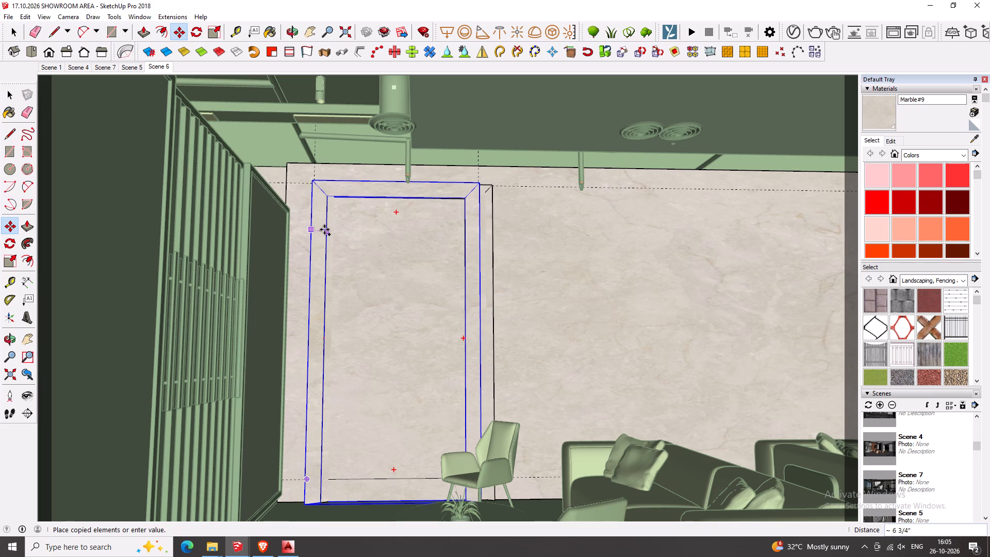
pyautogui.press('6')
pyautogui.press('Return')
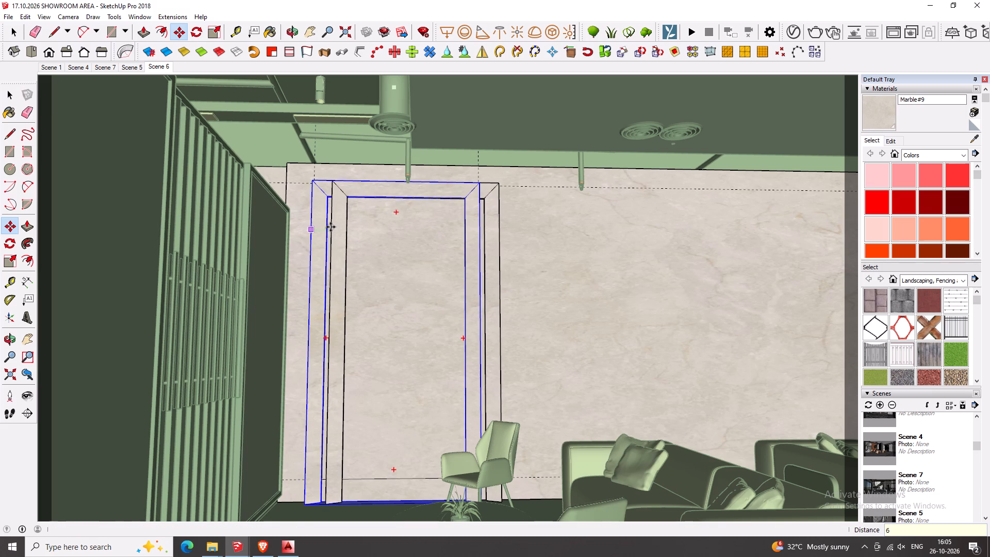
pyautogui.press('space')
# Within the copied frame, move the whole right leg 12 inches inward to narrow it.
pyautogui.doubleClick(487, 202)
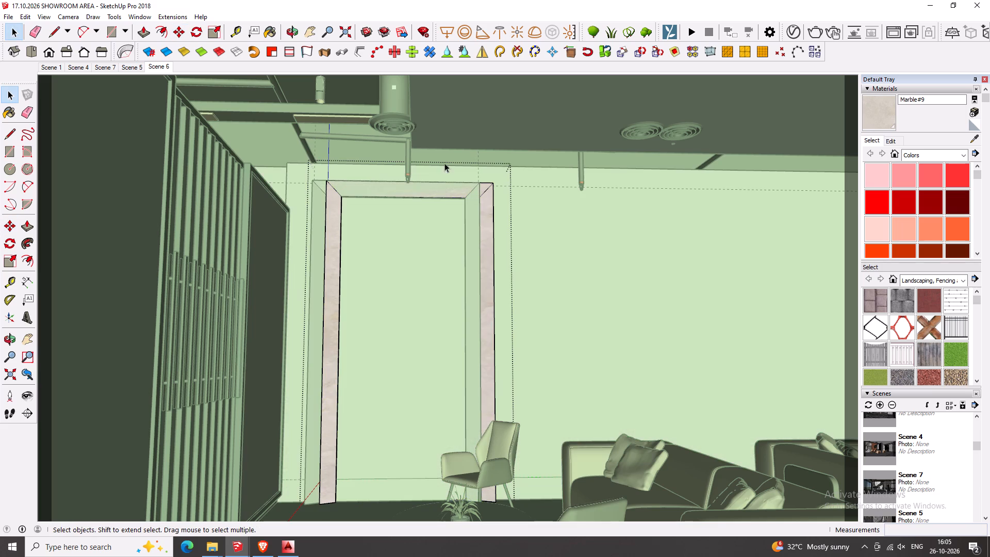
pyautogui.moveTo(445, 170); pyautogui.dragTo(604, 551)
pyautogui.press('m')
pyautogui.click(540, 349)
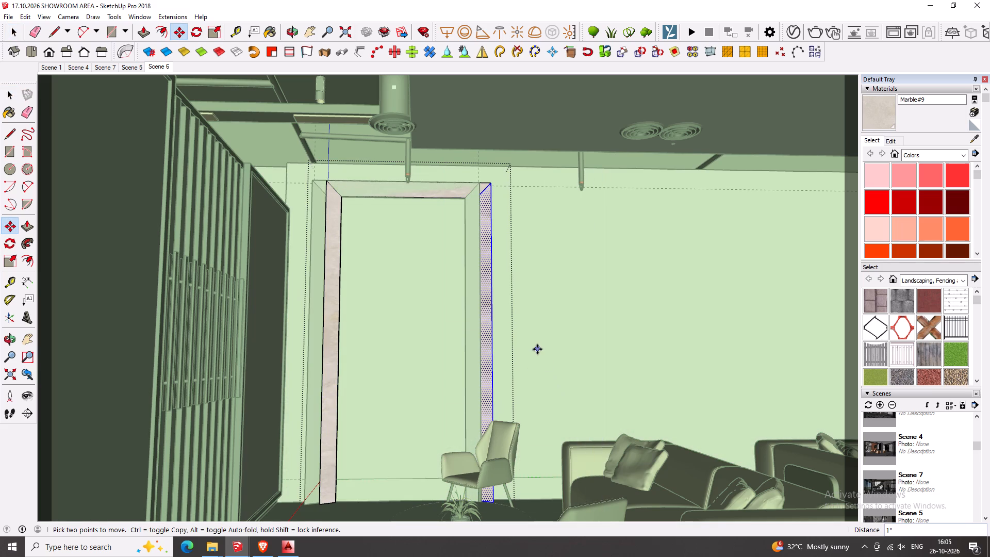
pyautogui.write('12')
pyautogui.press('Return')
pyautogui.press('space')
# Move the second frame's mitred top piece down 6 inches so it nests inside the first frame.
pyautogui.moveTo(310, 168); pyautogui.dragTo(522, 262)
pyautogui.press(',')
pyautogui.press('m')
pyautogui.click(410, 251)
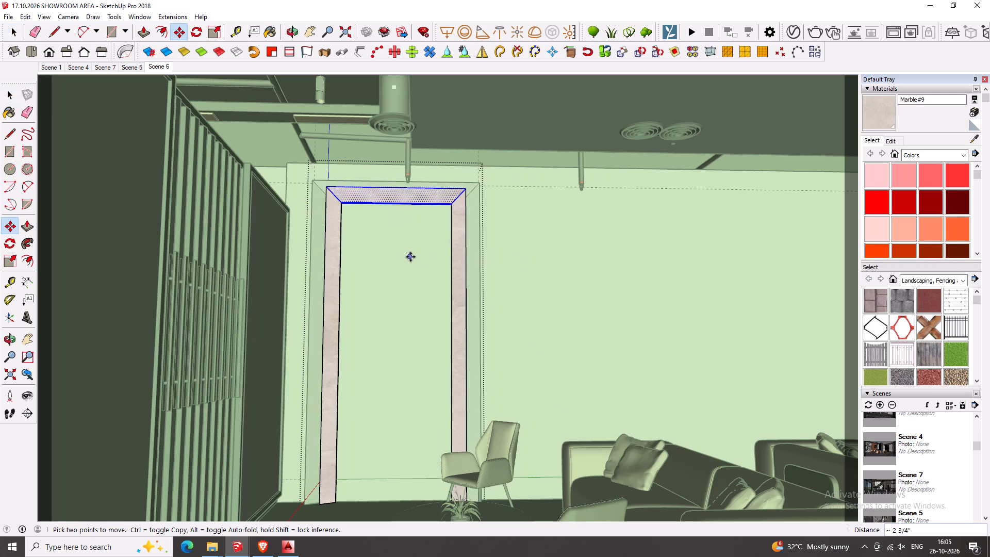
pyautogui.press('6')
pyautogui.press('Return')
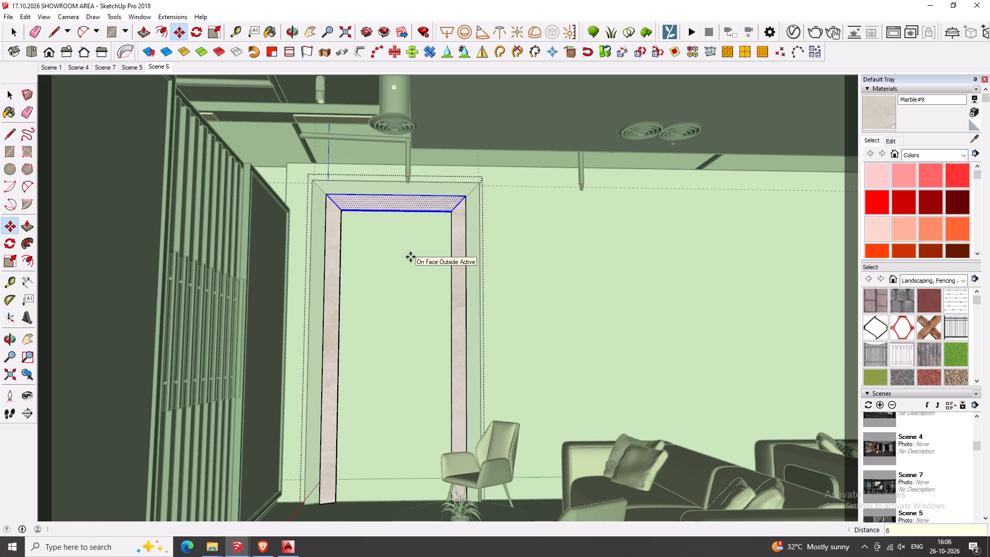
pyautogui.press('space')
pyautogui.press('Escape')
# Copy the second frame sideways, using the offset between the first and second frames' left outer edges.
pyautogui.click(340, 256)
pyautogui.press('m')
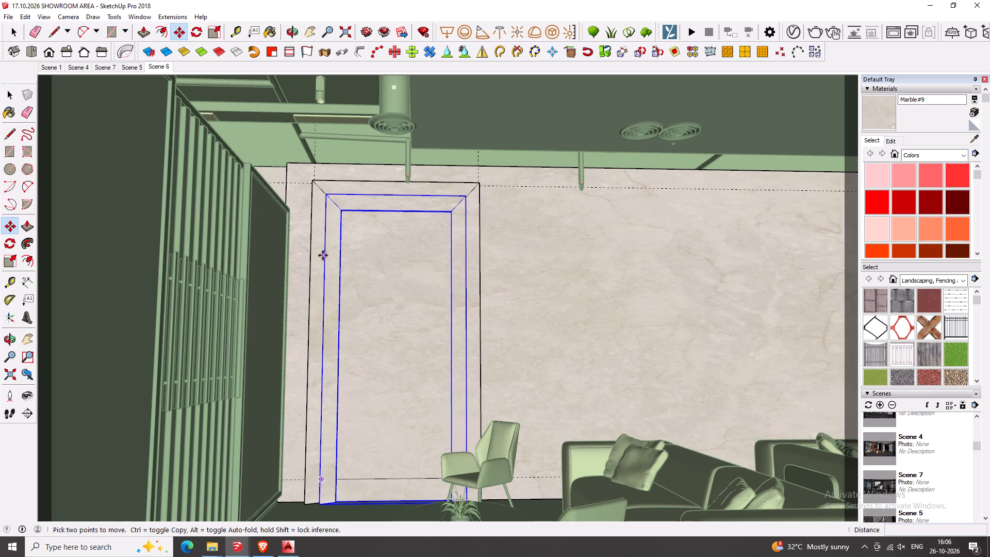
pyautogui.keyDown('ctrl'); pyautogui.click(310, 255); pyautogui.keyUp('ctrl')
pyautogui.click(325, 255)
pyautogui.press('space')
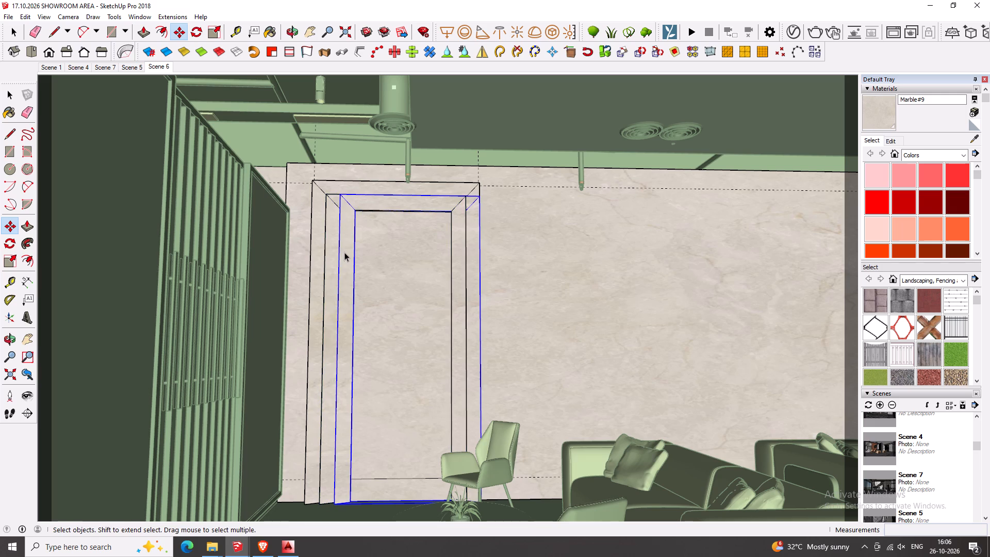
# Within the third frame, move the right leg 12 inches inward.
pyautogui.doubleClick(344, 252)
pyautogui.moveTo(411, 174); pyautogui.dragTo(625, 556)
pyautogui.press('m')
pyautogui.click(547, 318)
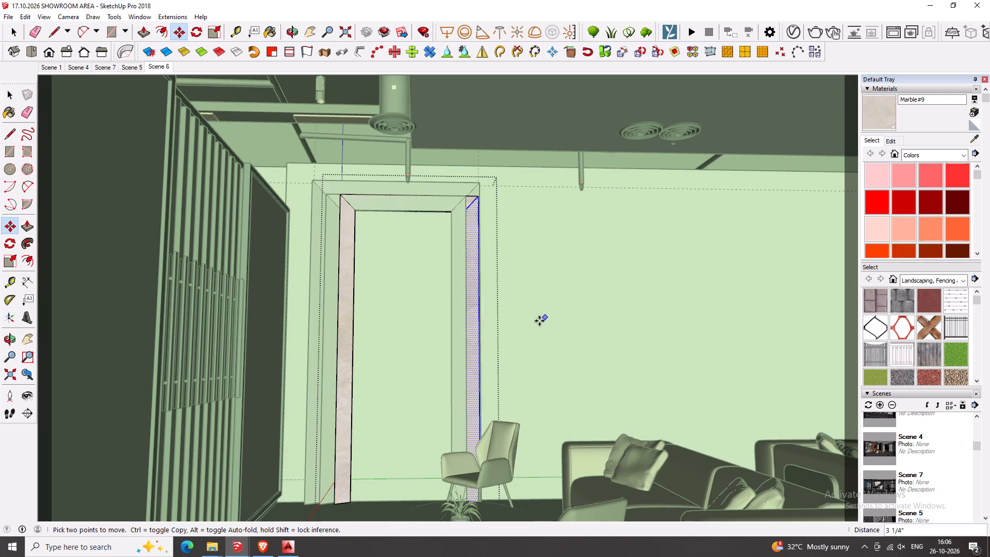
pyautogui.write('12')
pyautogui.press('Return')
pyautogui.press('space')
# Move the third frame's mitred top piece down 6 inches to nest it inside the second frame.
pyautogui.moveTo(319, 178); pyautogui.dragTo(346, 196)
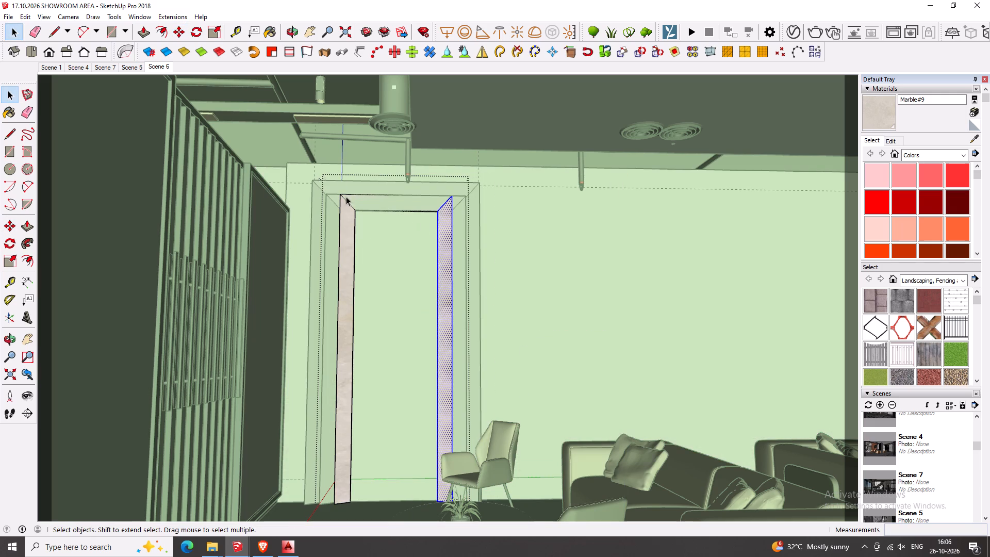
pyautogui.moveTo(346, 196); pyautogui.dragTo(681, 271)
pyautogui.press('m')
pyautogui.click(407, 251)
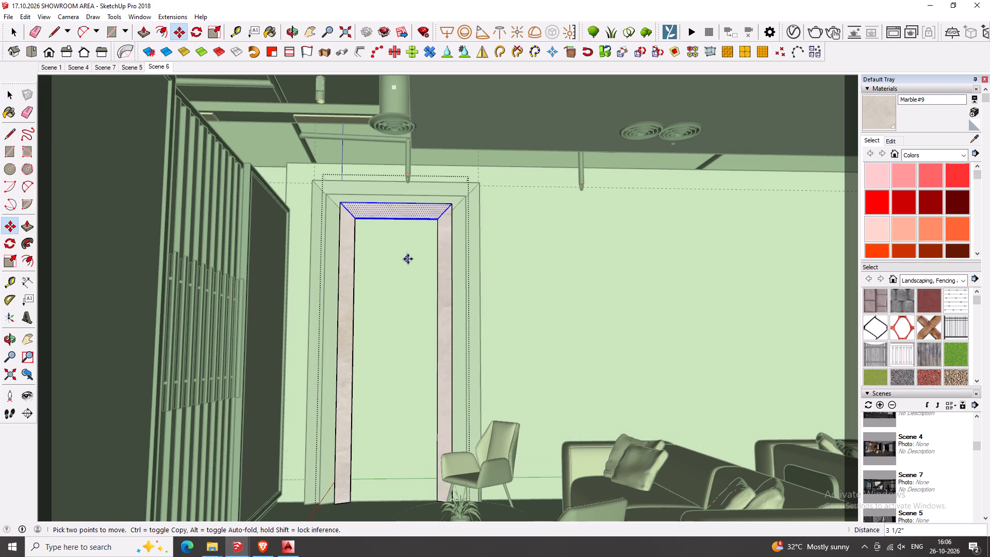
pyautogui.press('6')
pyautogui.press('Return')
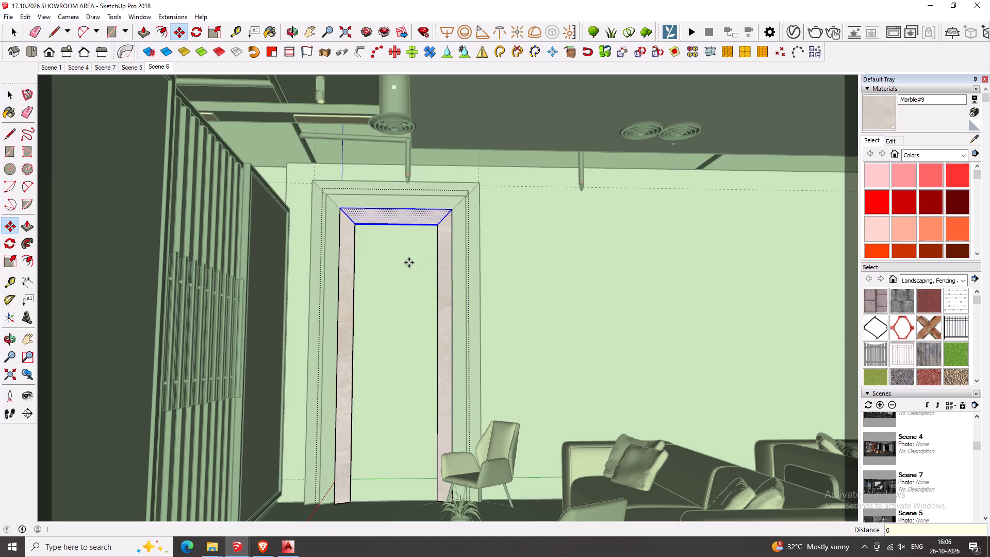
pyautogui.press('space')
pyautogui.press('Escape')
# Copy the third frame 6 inches sideways along the wall to start a fourth nested frame.
pyautogui.moveTo(358, 227); pyautogui.dragTo(378, 268, button='middle')
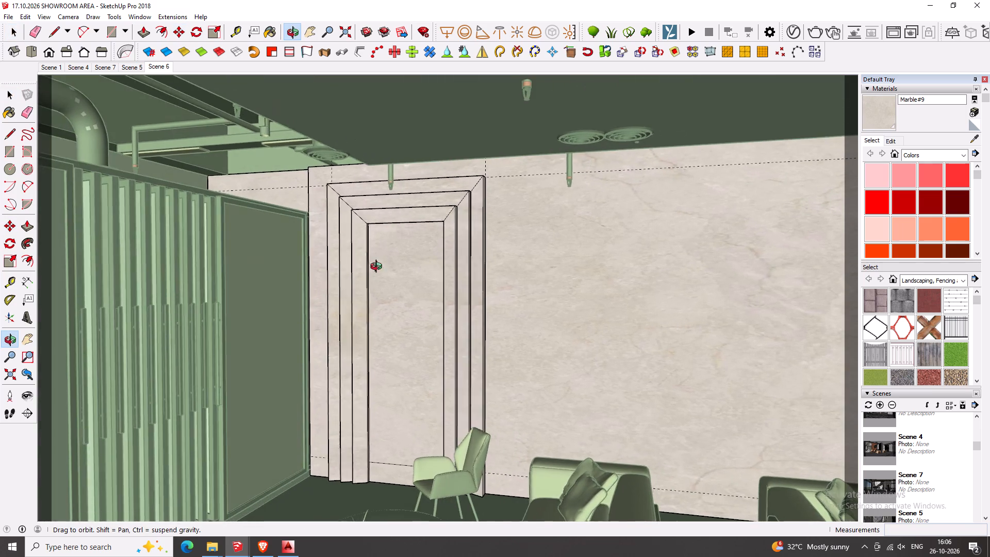
pyautogui.moveTo(378, 268); pyautogui.dragTo(397, 269, button='middle')
pyautogui.click(446, 267)
pyautogui.moveTo(437, 268); pyautogui.dragTo(420, 268, button='middle')
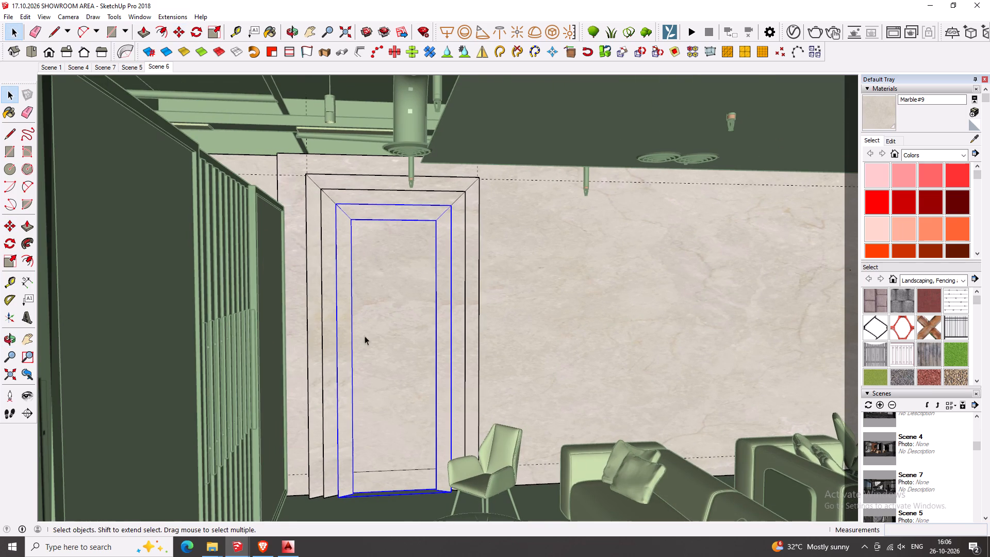
pyautogui.press('m')
pyautogui.keyDown('ctrl'); pyautogui.click(325, 391); pyautogui.keyUp('ctrl')
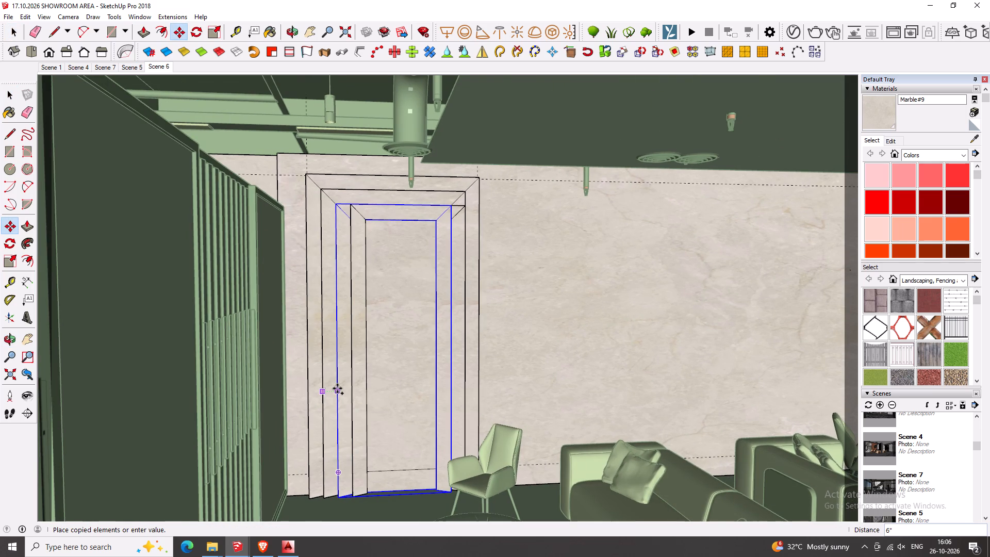
pyautogui.click(338, 388)
pyautogui.press('space')
# Within the fourth frame, move the right leg 12 inches inward.
pyautogui.doubleClick(359, 365)
pyautogui.moveTo(406, 195); pyautogui.dragTo(628, 556)
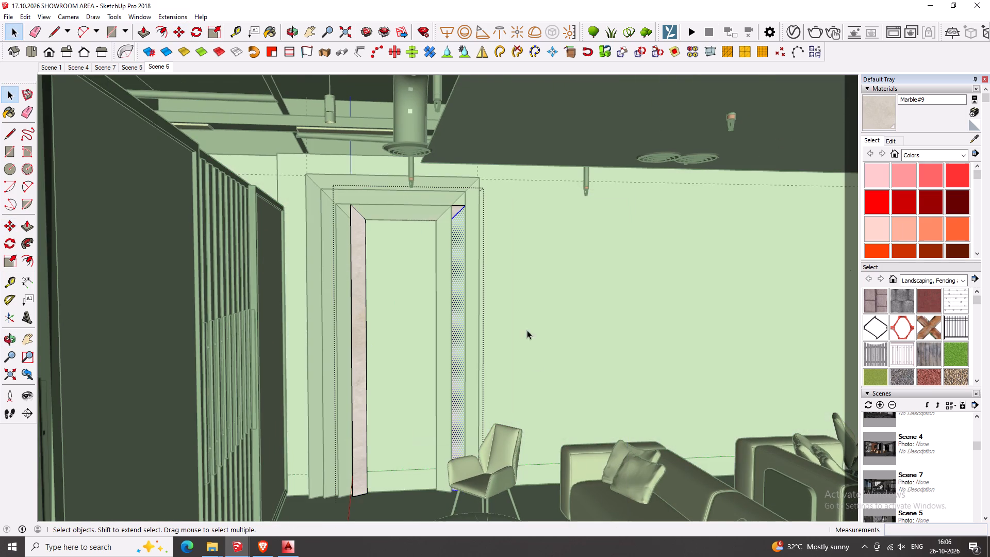
pyautogui.press('m')
pyautogui.click(544, 321)
pyautogui.write('12')
pyautogui.press('Return')
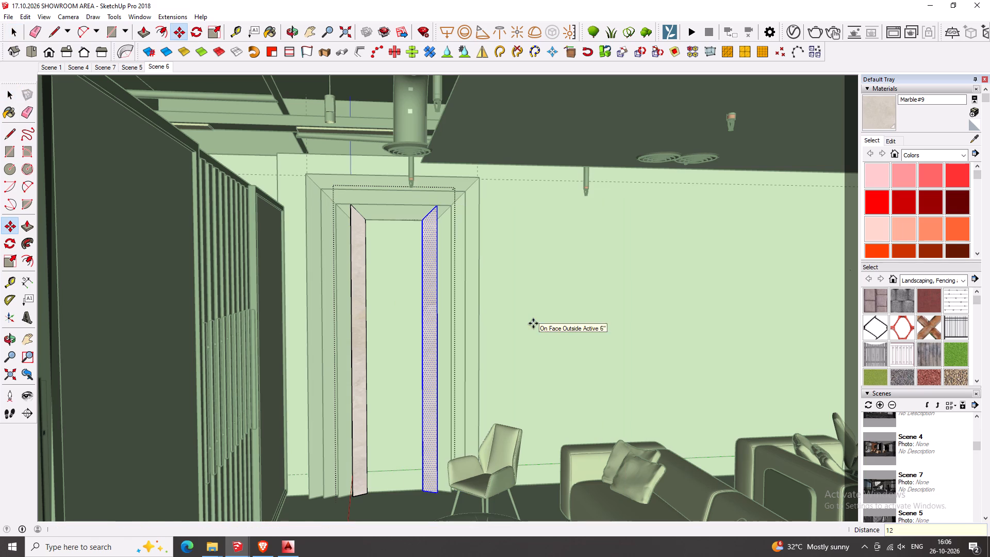
pyautogui.press('space')
# Move the fourth frame's mitred top piece down 6 inches to nest it inside the third frame.
pyautogui.moveTo(329, 194); pyautogui.dragTo(641, 279)
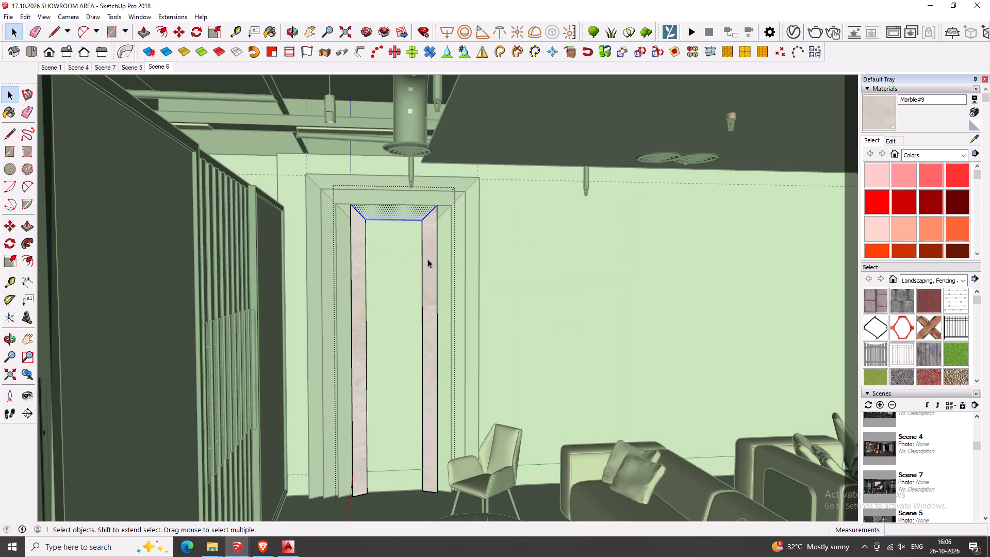
pyautogui.press(',')
pyautogui.press('m')
pyautogui.moveTo(402, 253); pyautogui.dragTo(404, 266)
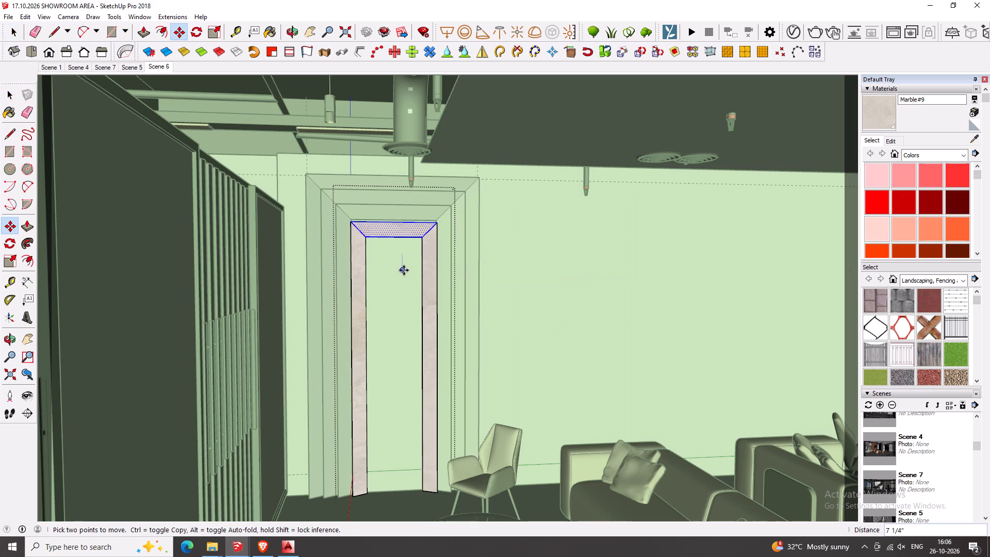
pyautogui.press('6')
pyautogui.press('Return')
pyautogui.press('space')
pyautogui.press('Escape')
pyautogui.press('Escape')
# Inside the wall group, erase the horizontal line near the floor within the innermost frame's opening.
pyautogui.moveTo(401, 308); pyautogui.dragTo(367, 314, button='middle')
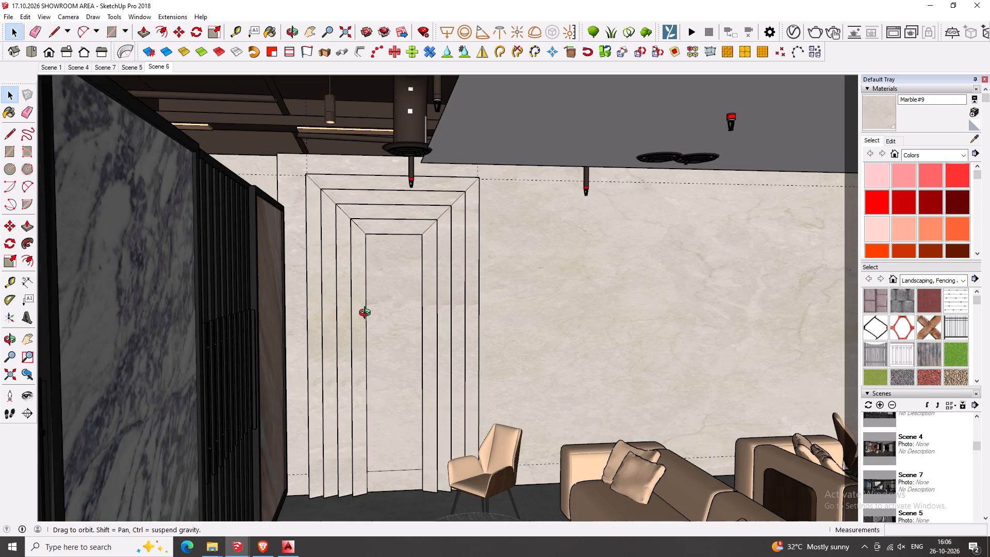
pyautogui.moveTo(367, 314); pyautogui.dragTo(346, 316, button='middle')
pyautogui.doubleClick(372, 345)
pyautogui.scroll(13, 375, 483)
pyautogui.press('e')
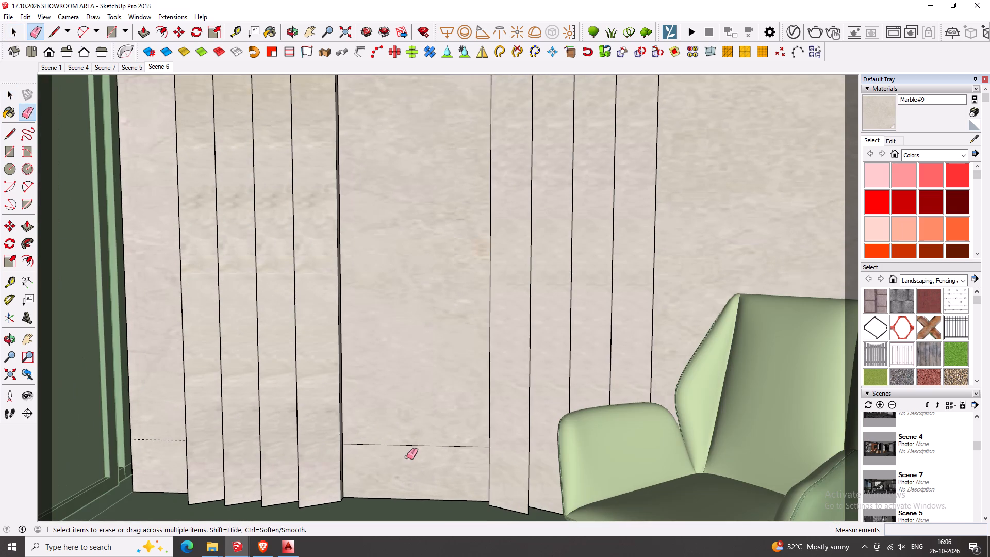
pyautogui.moveTo(407, 454); pyautogui.dragTo(412, 435)
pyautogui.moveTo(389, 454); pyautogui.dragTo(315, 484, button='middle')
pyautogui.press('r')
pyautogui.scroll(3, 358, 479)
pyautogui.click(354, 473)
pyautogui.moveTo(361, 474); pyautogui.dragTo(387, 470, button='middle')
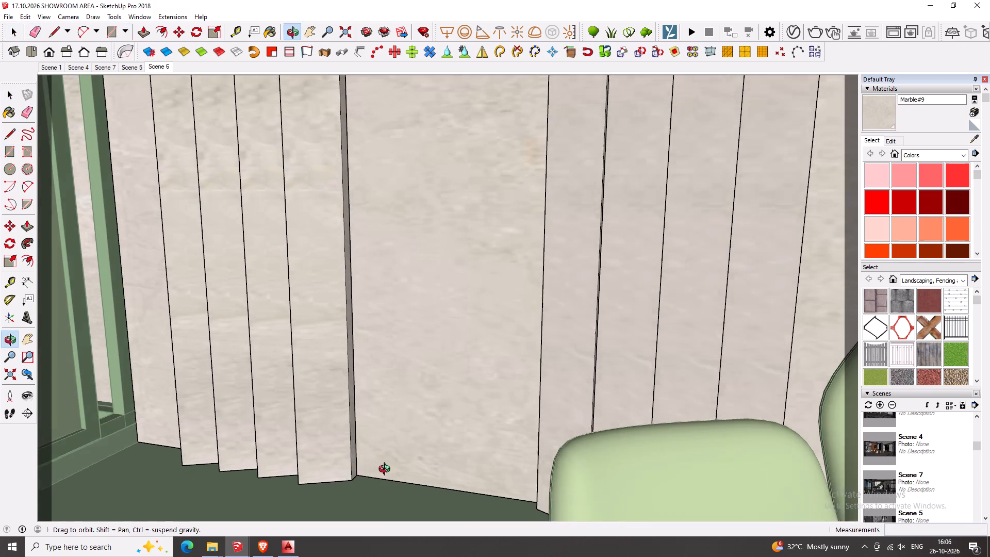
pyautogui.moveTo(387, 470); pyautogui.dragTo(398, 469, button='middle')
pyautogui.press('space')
# Draw a rectangle on the wall face filling the innermost opening, from its lower-left floor corner to its upper-right corner.
pyautogui.doubleClick(399, 467)
pyautogui.press('t')
pyautogui.press('r')
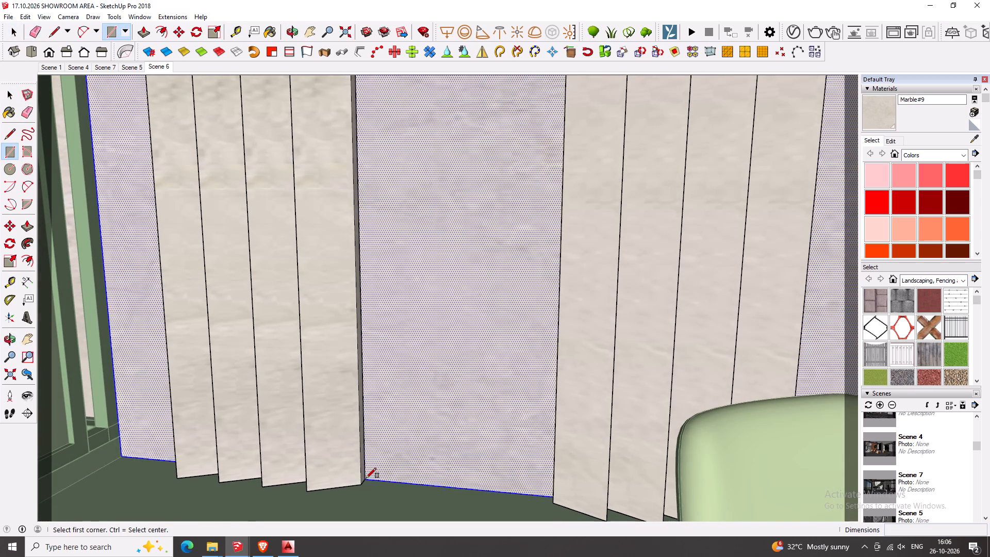
pyautogui.click(366, 478)
pyautogui.moveTo(369, 490); pyautogui.dragTo(447, 458, button='middle')
pyautogui.scroll(-7, 389, 485)
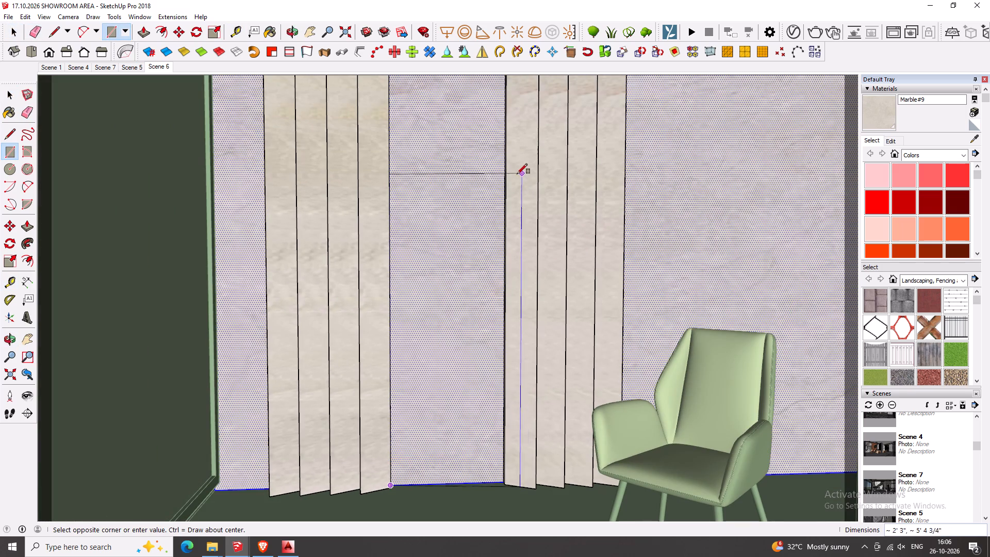
pyautogui.press('h')
pyautogui.moveTo(499, 178); pyautogui.dragTo(453, 429)
pyautogui.moveTo(452, 397); pyautogui.dragTo(513, 309, button='middle')
pyautogui.scroll(7, 483, 180)
pyautogui.press('Escape')
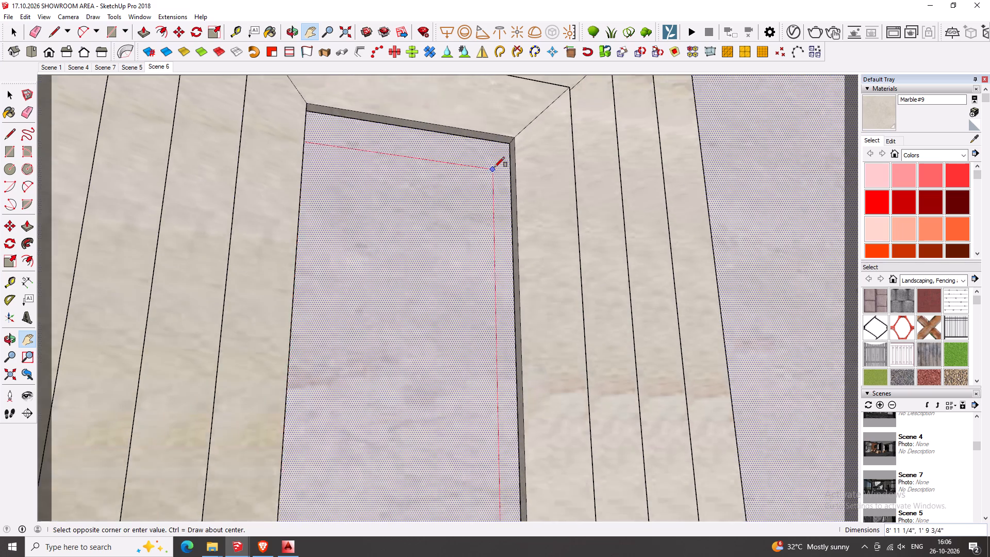
pyautogui.click(509, 142)
pyautogui.press('space')
pyautogui.click(480, 188)
# Erase the dashed guide lines around the outermost frame's upper corners.
pyautogui.moveTo(507, 224); pyautogui.dragTo(383, 239, button='middle')
pyautogui.scroll(-8, 481, 235)
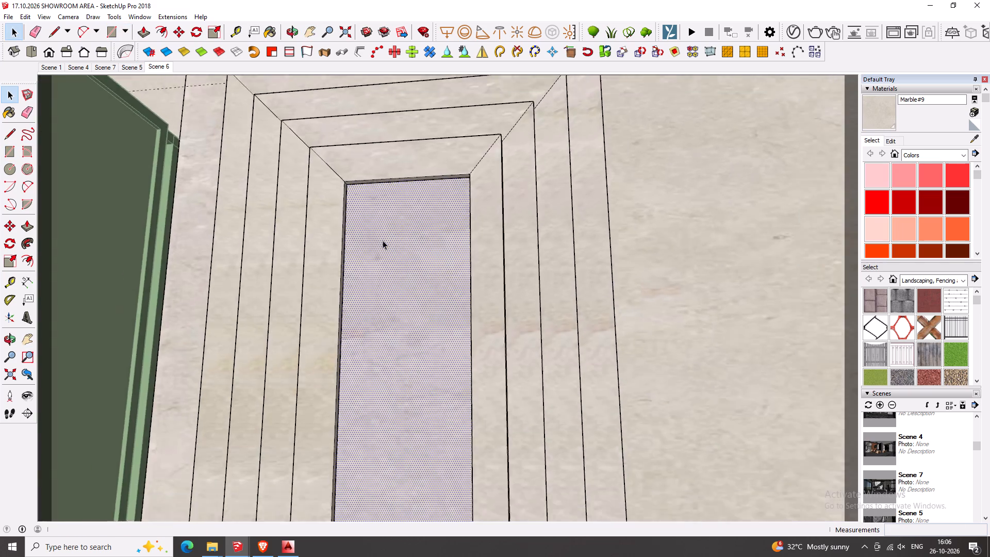
pyautogui.scroll(-3, 383, 240)
pyautogui.moveTo(373, 252); pyautogui.dragTo(439, 346, button='middle')
pyautogui.press('e')
pyautogui.moveTo(268, 160); pyautogui.dragTo(285, 141)
pyautogui.moveTo(296, 135); pyautogui.dragTo(305, 130)
pyautogui.scroll(-5, 287, 141)
pyautogui.click(492, 145)
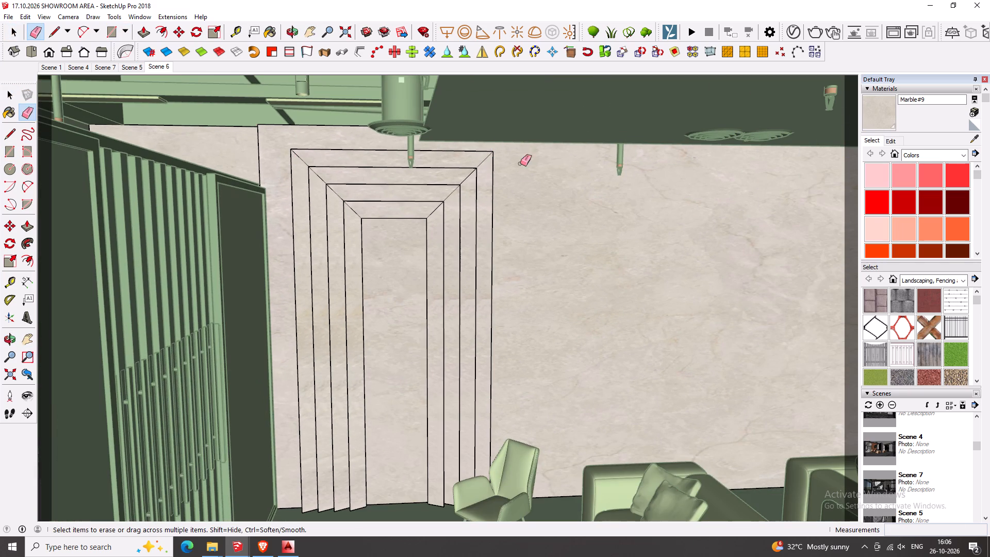
# Select the four nested frames and place a guide 12 inches in from the marble back wall's opposite vertical edge.
pyautogui.moveTo(474, 244); pyautogui.dragTo(445, 231, button='middle')
pyautogui.scroll(-5, 454, 234)
pyautogui.press('space')
pyautogui.click(458, 331)
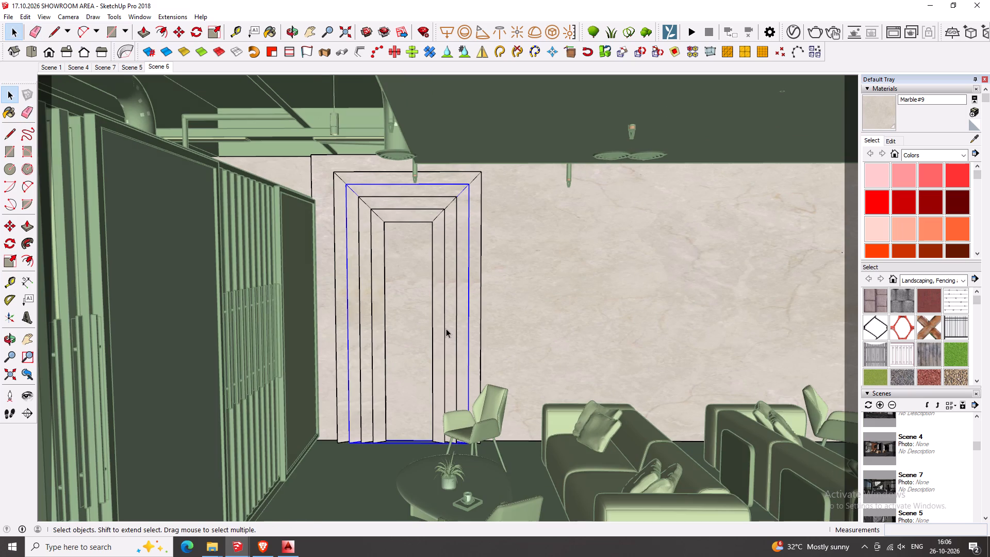
pyautogui.click(477, 174)
pyautogui.keyDown('ctrl'); pyautogui.click(470, 185); pyautogui.keyUp('ctrl')
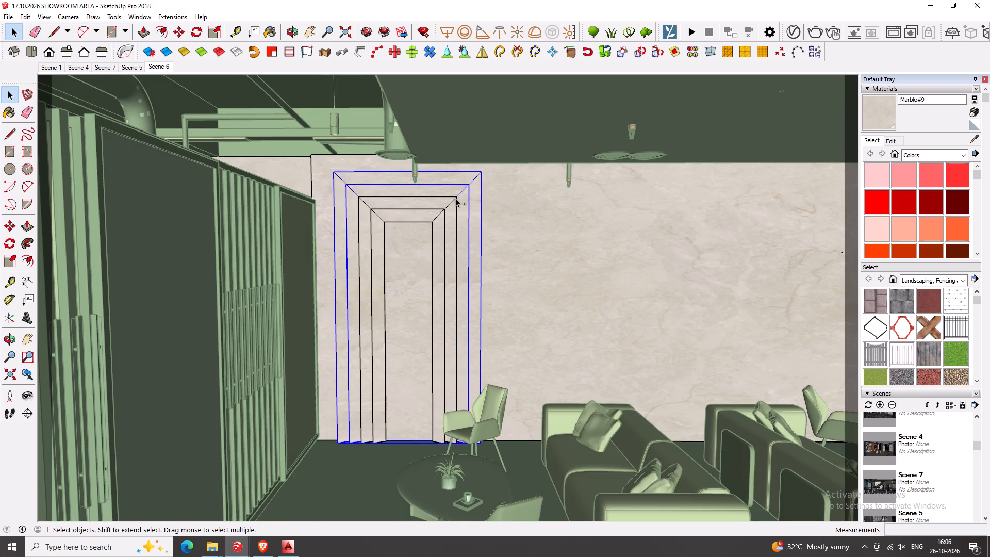
pyautogui.keyDown('ctrl'); pyautogui.click(455, 198); pyautogui.keyUp('ctrl')
pyautogui.keyDown('ctrl'); pyautogui.click(440, 215); pyautogui.keyUp('ctrl')
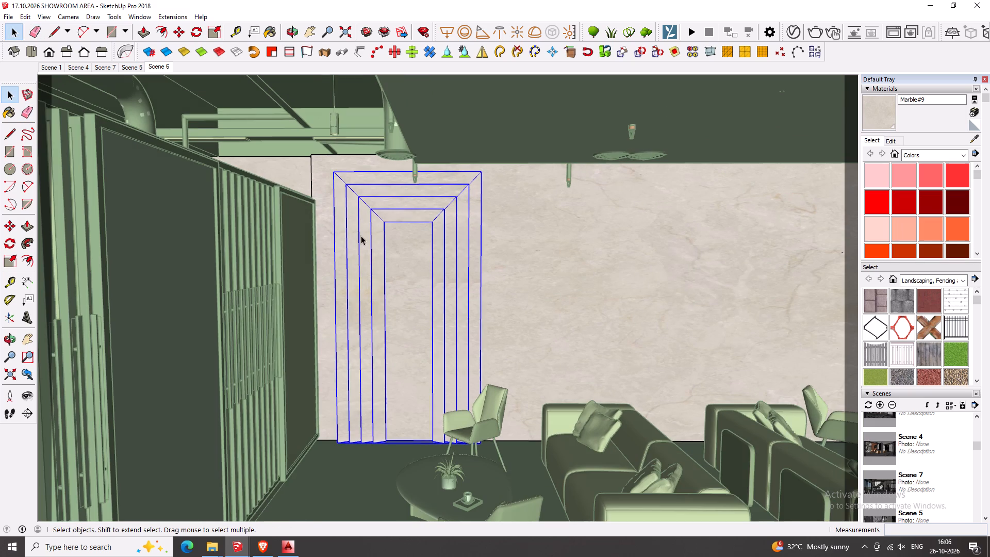
pyautogui.scroll(-3, 239, 230)
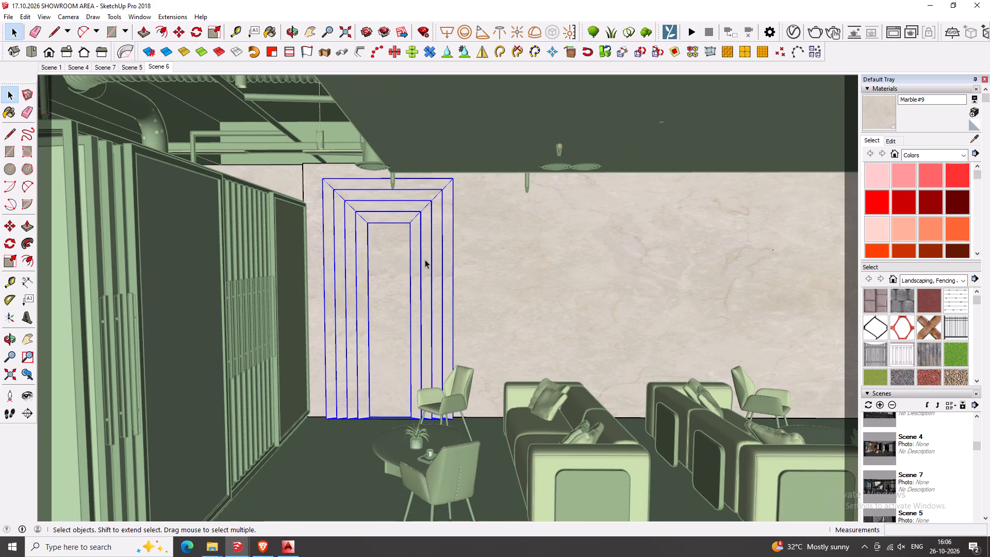
pyautogui.press('h')
pyautogui.moveTo(488, 276); pyautogui.dragTo(304, 269)
pyautogui.press('t')
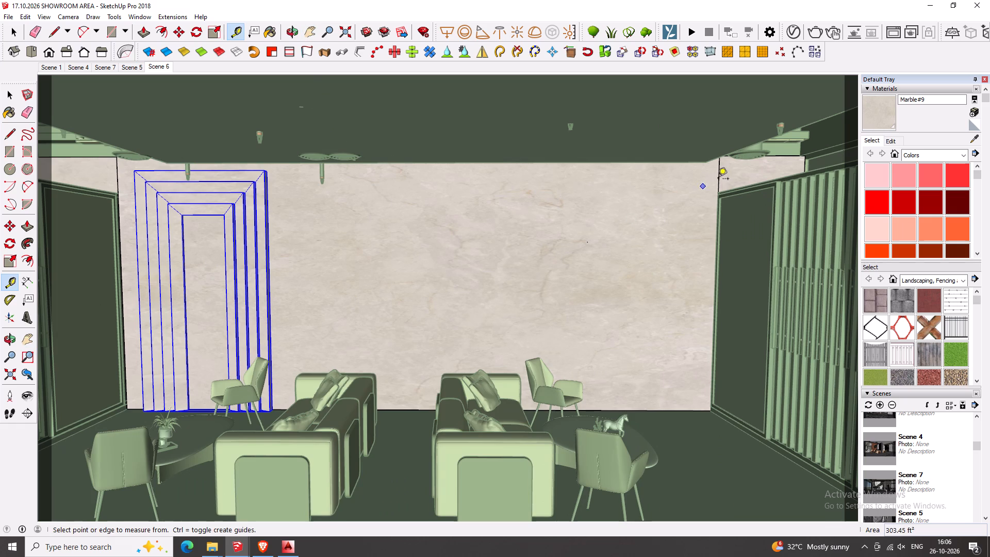
pyautogui.click(721, 179)
pyautogui.write('12')
pyautogui.press('Return')
pyautogui.press('space')
# Copy the selected frames about 19' 11" along the back wall so their outer side meets the new guide.
pyautogui.scroll(6, 350, 243)
pyautogui.moveTo(350, 243); pyautogui.dragTo(342, 245, button='middle')
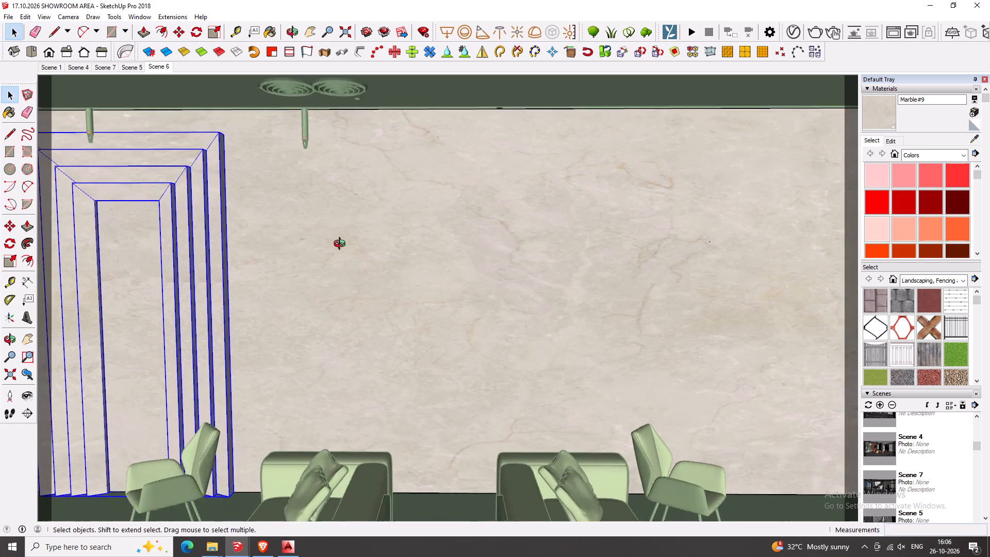
pyautogui.moveTo(342, 245); pyautogui.dragTo(295, 254, button='middle')
pyautogui.press('m')
pyautogui.keyDown('ctrl'); pyautogui.click(244, 242); pyautogui.keyUp('ctrl')
pyautogui.scroll(-5, 244, 242)
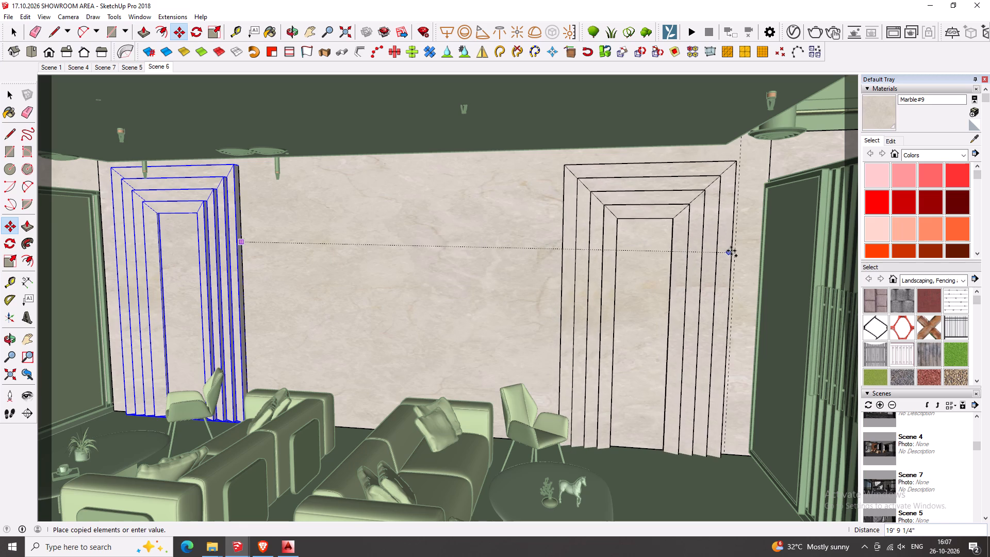
pyautogui.click(733, 249)
# Erase the dashed guide line beside the copied frames.
pyautogui.press('e')
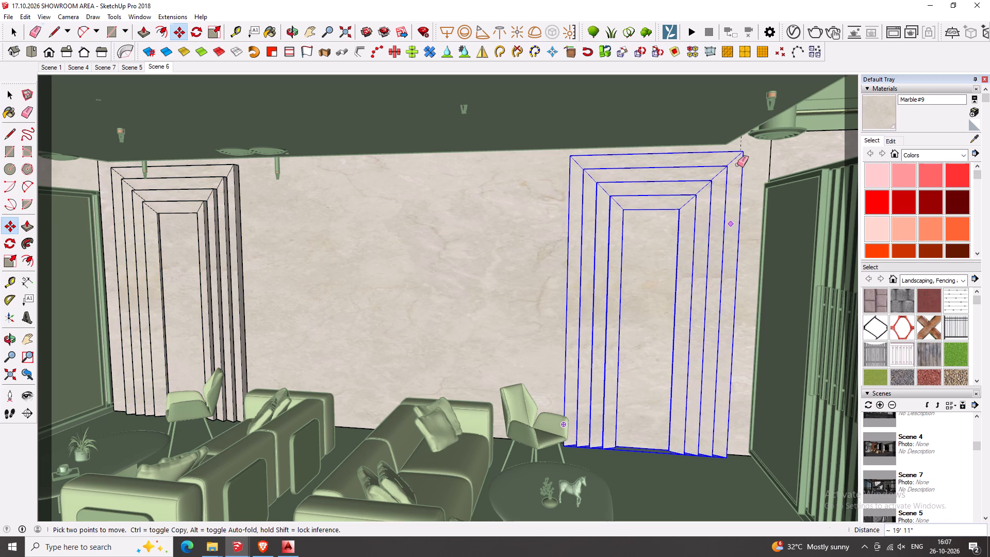
pyautogui.click(741, 143)
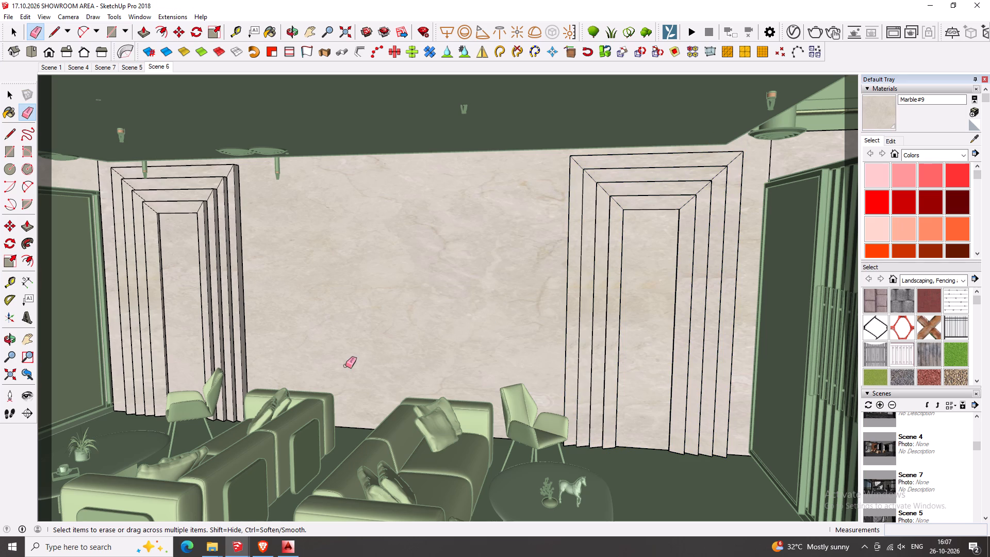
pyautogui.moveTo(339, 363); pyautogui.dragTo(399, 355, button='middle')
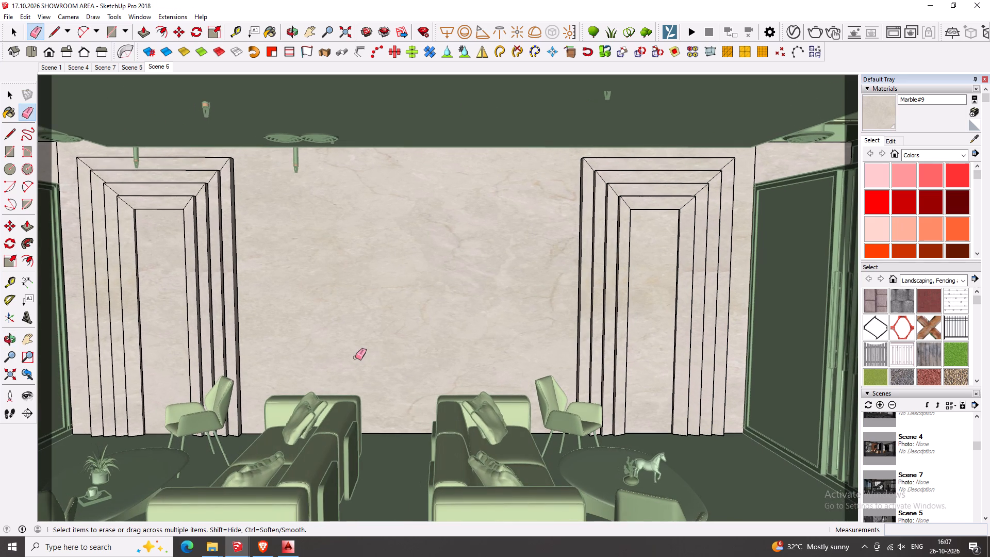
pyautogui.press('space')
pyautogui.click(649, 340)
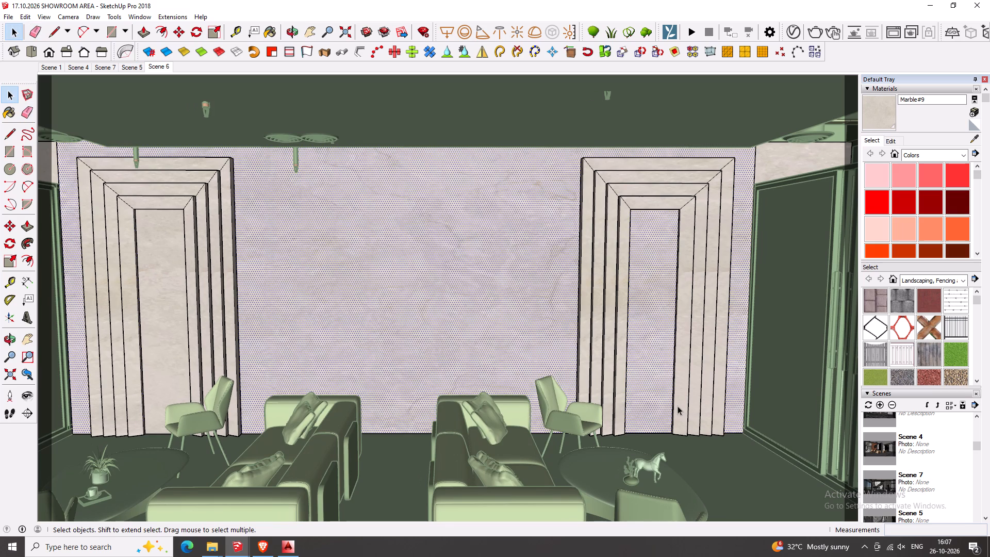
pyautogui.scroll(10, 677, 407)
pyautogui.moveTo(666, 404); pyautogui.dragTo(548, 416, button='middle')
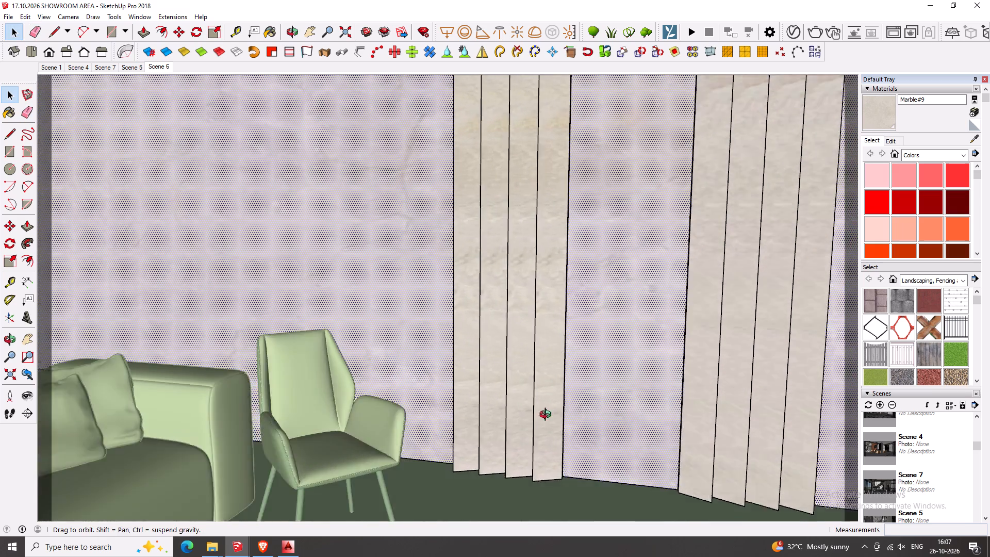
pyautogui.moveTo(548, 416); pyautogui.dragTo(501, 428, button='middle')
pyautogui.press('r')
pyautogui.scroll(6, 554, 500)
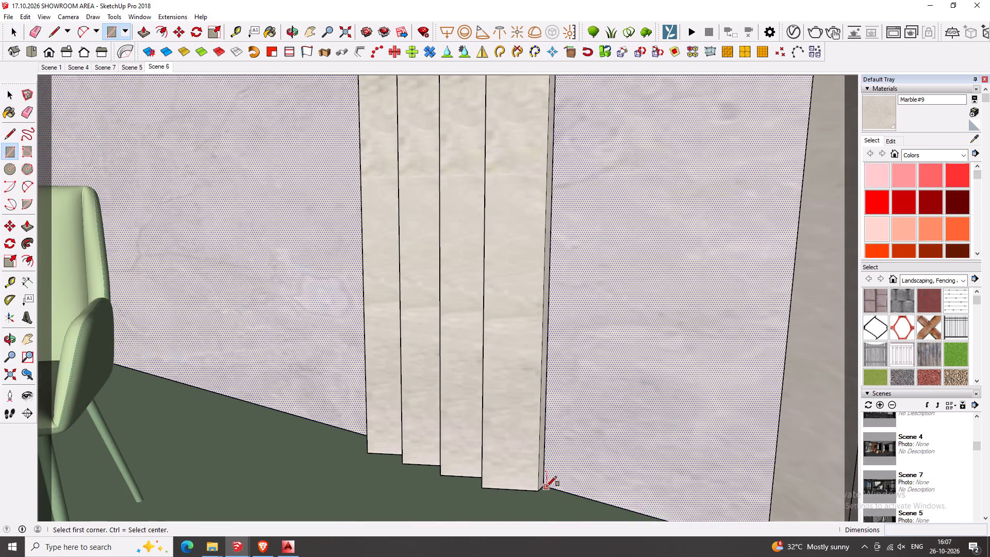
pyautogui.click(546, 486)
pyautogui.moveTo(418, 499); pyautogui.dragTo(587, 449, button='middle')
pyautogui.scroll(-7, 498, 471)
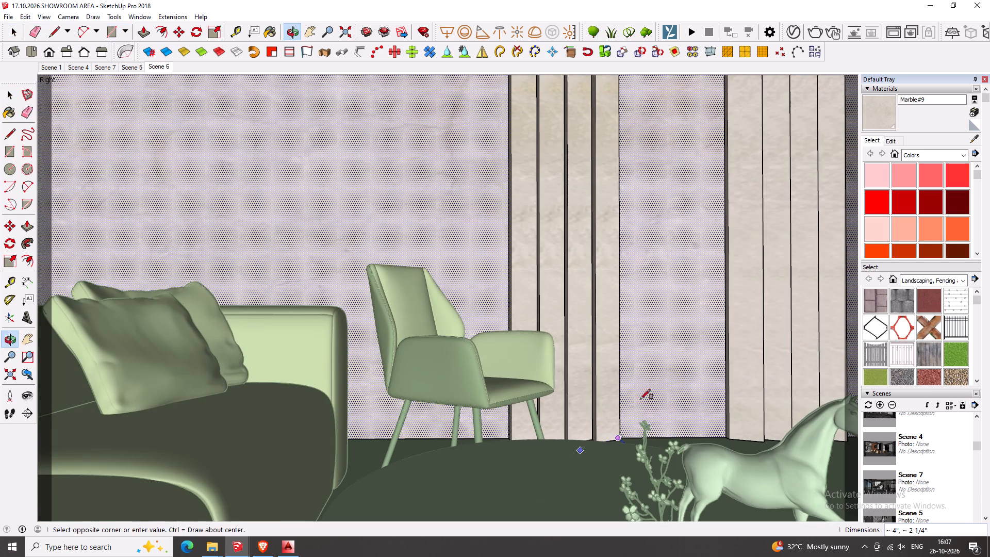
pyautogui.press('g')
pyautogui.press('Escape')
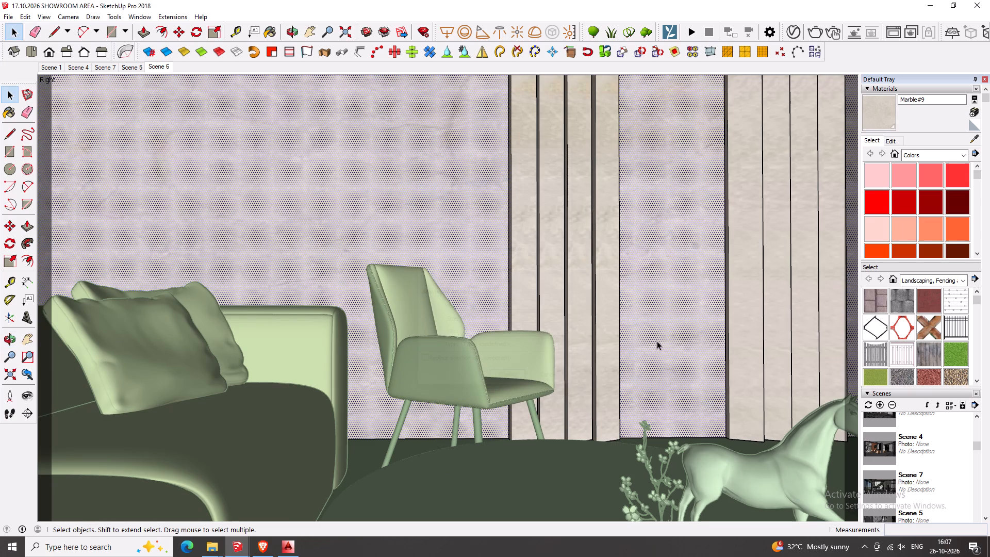
# Draw a rectangle about 9' 3" by 2' on the wall face, filling the copied frame set's innermost opening.
pyautogui.moveTo(657, 341); pyautogui.dragTo(551, 432, button='middle')
pyautogui.press('r')
pyautogui.scroll(8, 612, 446)
pyautogui.moveTo(639, 452); pyautogui.dragTo(553, 461, button='middle')
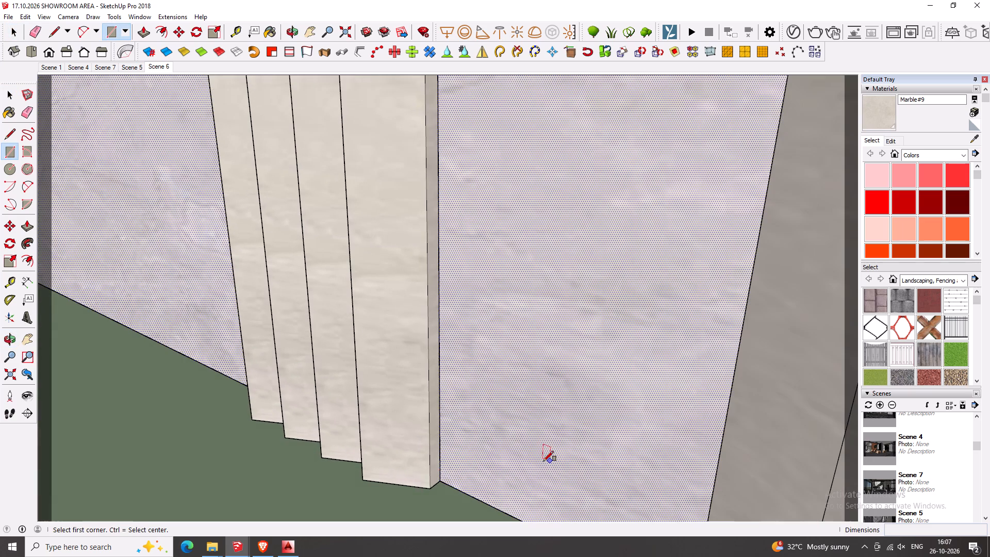
pyautogui.click(438, 481)
pyautogui.moveTo(357, 506); pyautogui.dragTo(569, 452, button='middle')
pyautogui.scroll(-7, 410, 486)
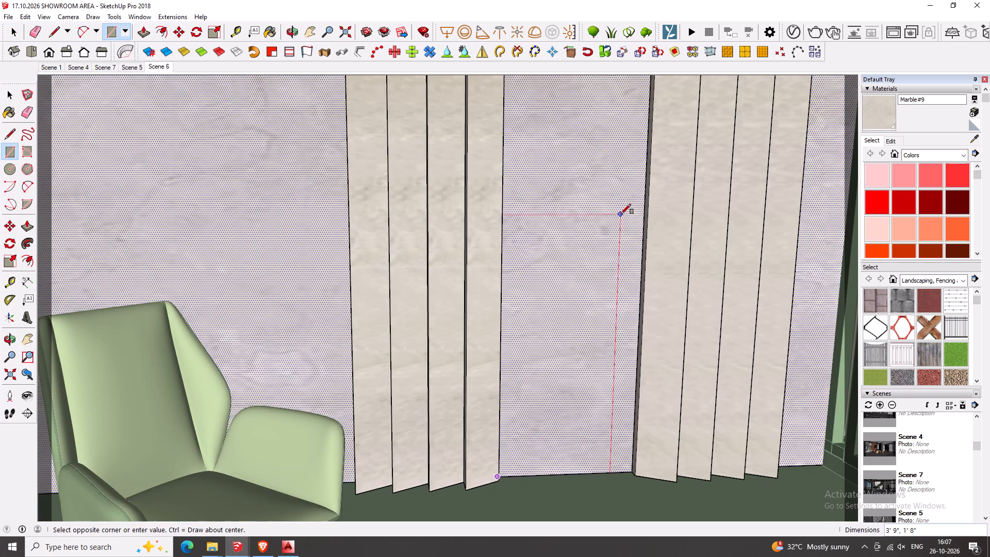
pyautogui.press('h')
pyautogui.moveTo(574, 243); pyautogui.dragTo(404, 526)
pyautogui.moveTo(372, 528); pyautogui.dragTo(522, 460, button='middle')
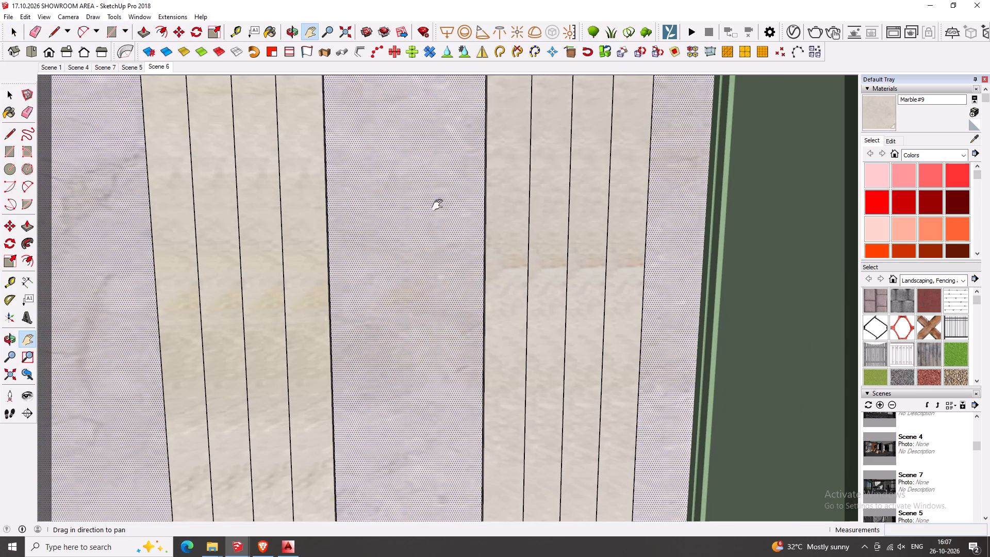
pyautogui.moveTo(439, 214); pyautogui.dragTo(448, 289)
pyautogui.moveTo(449, 287); pyautogui.dragTo(537, 236, button='middle')
pyautogui.press('Escape')
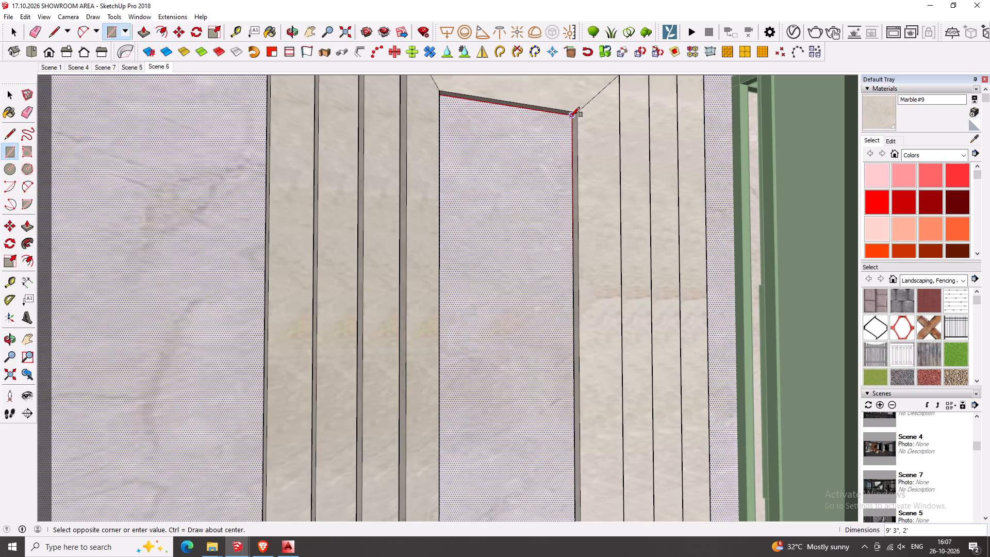
pyautogui.click(570, 117)
# Select the main wall face and the faces inside both frame openings in turn to check that they are separate.
pyautogui.scroll(-6, 555, 154)
pyautogui.moveTo(555, 154); pyautogui.dragTo(467, 183, button='middle')
pyautogui.press('space')
pyautogui.click(465, 195)
pyautogui.scroll(-6, 532, 235)
pyautogui.moveTo(532, 239); pyautogui.dragTo(524, 243, button='middle')
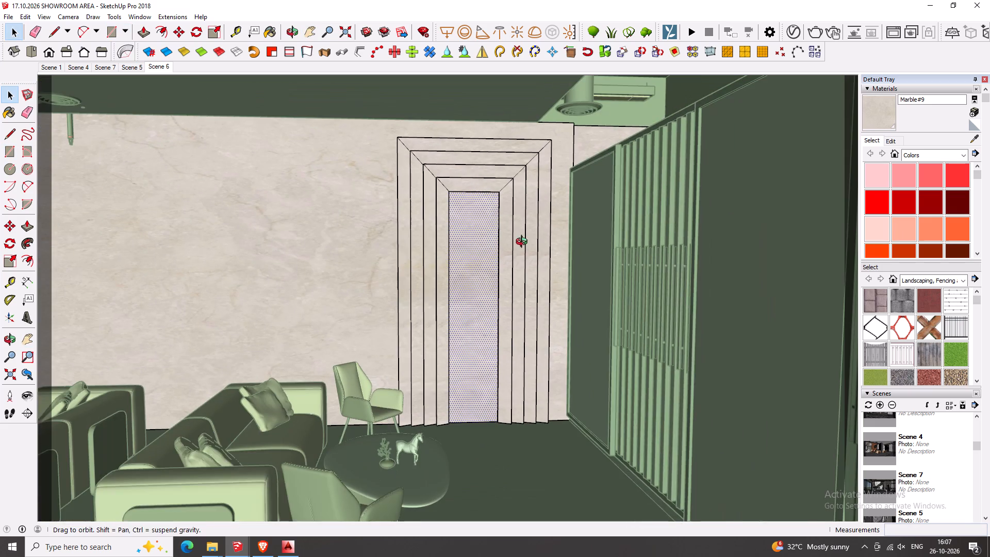
pyautogui.moveTo(524, 243); pyautogui.dragTo(513, 248, button='middle')
pyautogui.press('h')
pyautogui.moveTo(414, 266); pyautogui.dragTo(564, 271)
pyautogui.moveTo(504, 285); pyautogui.dragTo(600, 282)
pyautogui.press('space')
pyautogui.click(233, 258)
pyautogui.click(421, 258)
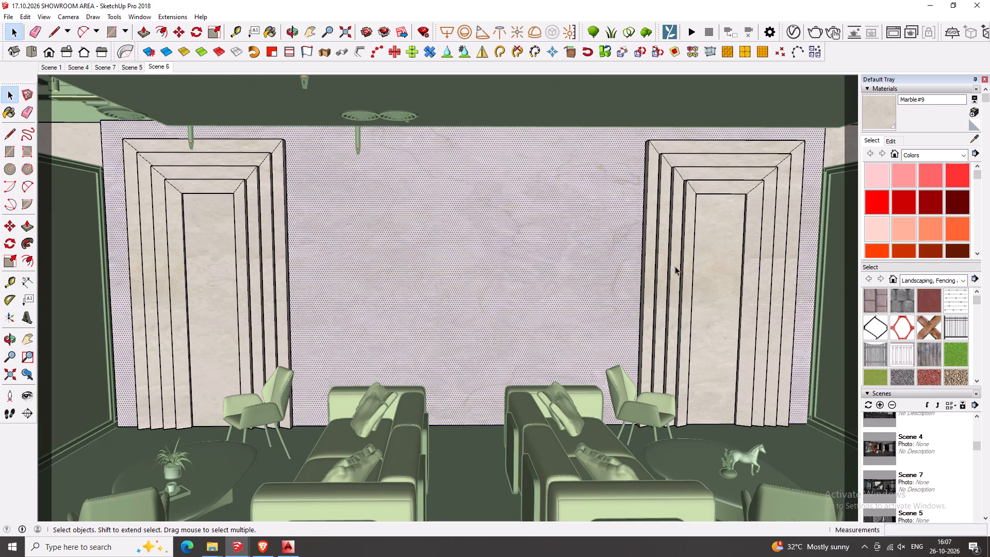
pyautogui.click(734, 264)
# Select the original set of four nested frames and scale them outward from the wall along the red axis to deepen them.
pyautogui.click(276, 256)
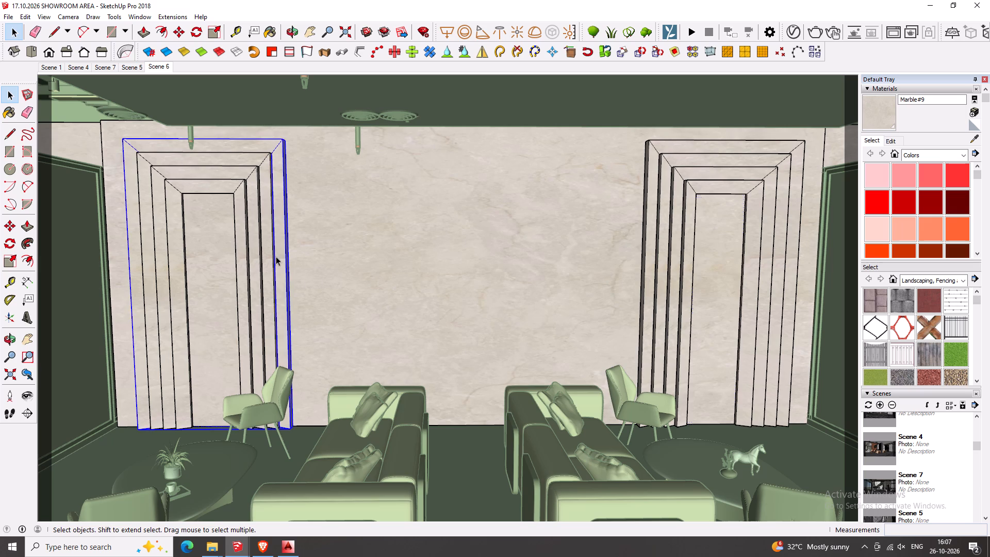
pyautogui.keyDown('ctrl'); pyautogui.click(272, 254); pyautogui.keyUp('ctrl')
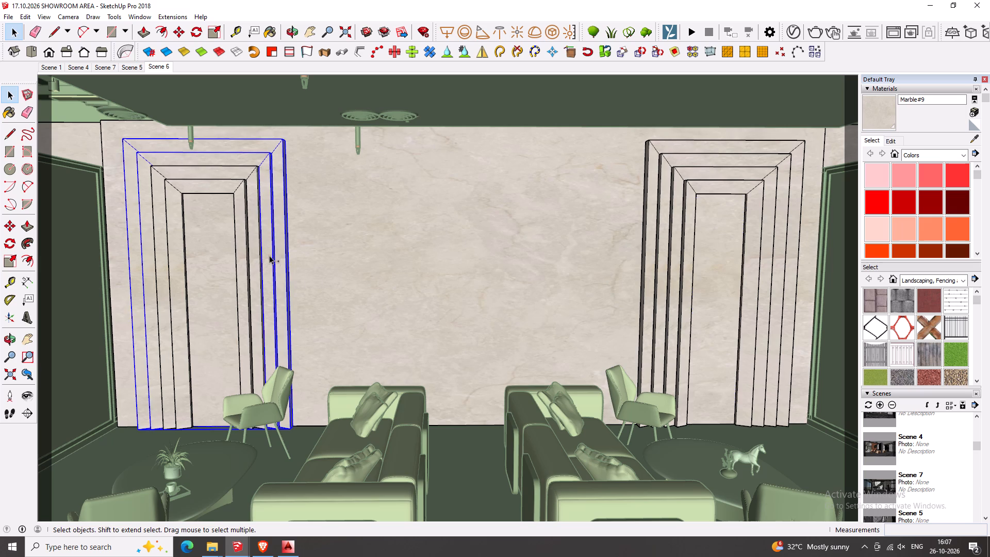
pyautogui.keyDown('ctrl'); pyautogui.click(258, 263); pyautogui.keyUp('ctrl')
pyautogui.keyDown('ctrl'); pyautogui.click(251, 264); pyautogui.keyUp('ctrl')
pyautogui.scroll(5, 214, 195)
pyautogui.keyDown('ctrl'); pyautogui.click(230, 187); pyautogui.keyUp('ctrl')
pyautogui.scroll(3, 227, 197)
pyautogui.moveTo(227, 198); pyautogui.dragTo(174, 243, button='middle')
pyautogui.press('s')
pyautogui.moveTo(213, 336); pyautogui.dragTo(213, 336)
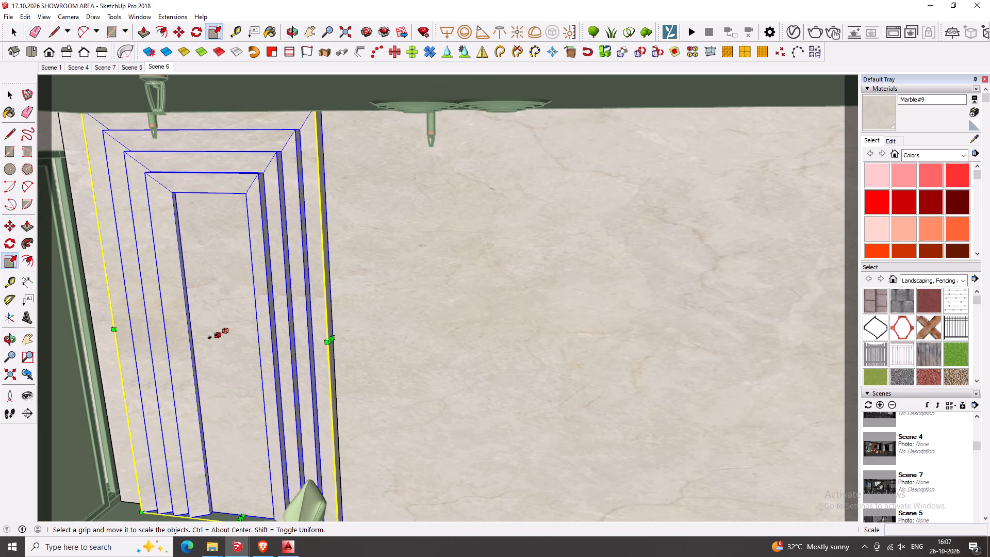
pyautogui.moveTo(213, 336); pyautogui.dragTo(202, 341)
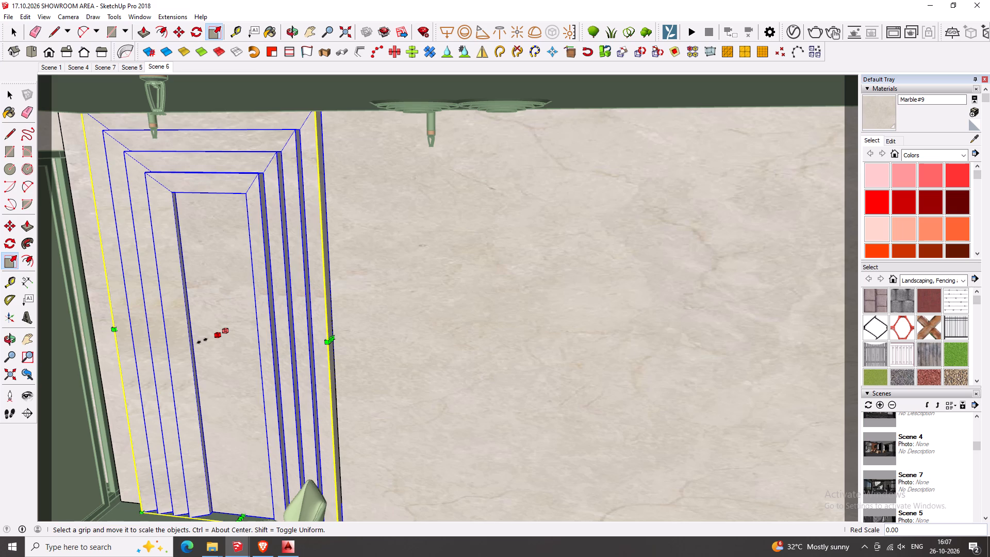
pyautogui.moveTo(202, 341); pyautogui.dragTo(194, 342)
pyautogui.press('Escape')
pyautogui.scroll(5, 200, 334)
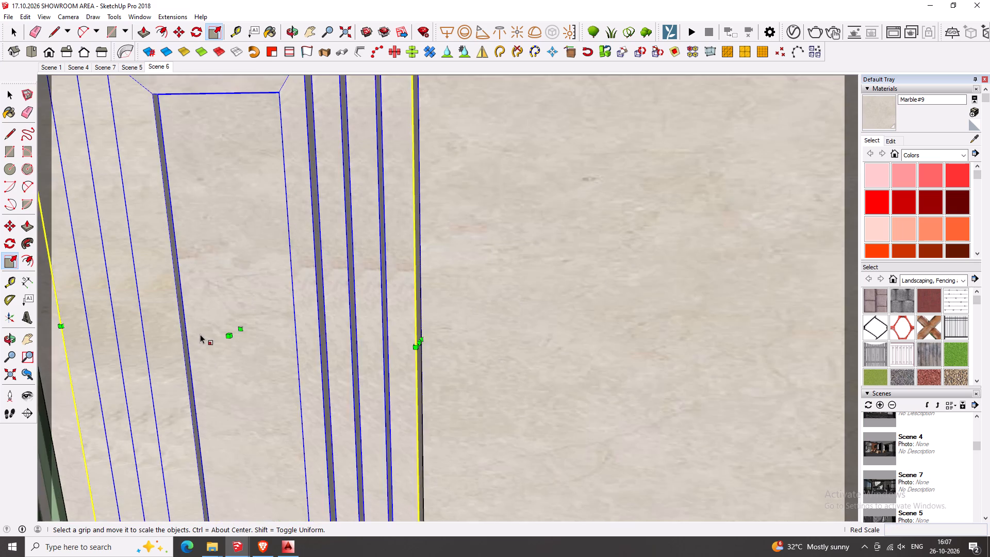
pyautogui.moveTo(200, 334); pyautogui.dragTo(63, 371, button='middle')
pyautogui.moveTo(202, 304); pyautogui.dragTo(197, 307)
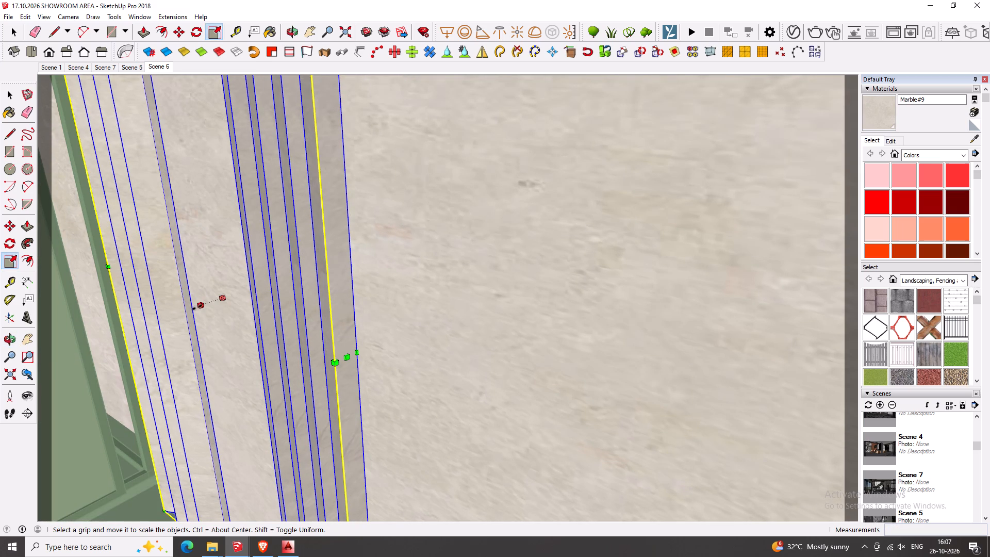
pyautogui.moveTo(197, 307); pyautogui.dragTo(179, 314)
# Select the copied set of four nested frames and scale their depth outward from the wall by a red-axis factor of 2.
pyautogui.moveTo(223, 357); pyautogui.dragTo(375, 316, button='middle')
pyautogui.scroll(-7, 294, 335)
pyautogui.moveTo(393, 314); pyautogui.dragTo(447, 320, button='middle')
pyautogui.press('h')
pyautogui.moveTo(543, 280); pyautogui.dragTo(440, 346)
pyautogui.moveTo(446, 343); pyautogui.dragTo(539, 280, button='middle')
pyautogui.moveTo(671, 273); pyautogui.dragTo(43, 281)
pyautogui.moveTo(636, 282); pyautogui.dragTo(158, 285)
pyautogui.moveTo(447, 290); pyautogui.dragTo(527, 294, button='middle')
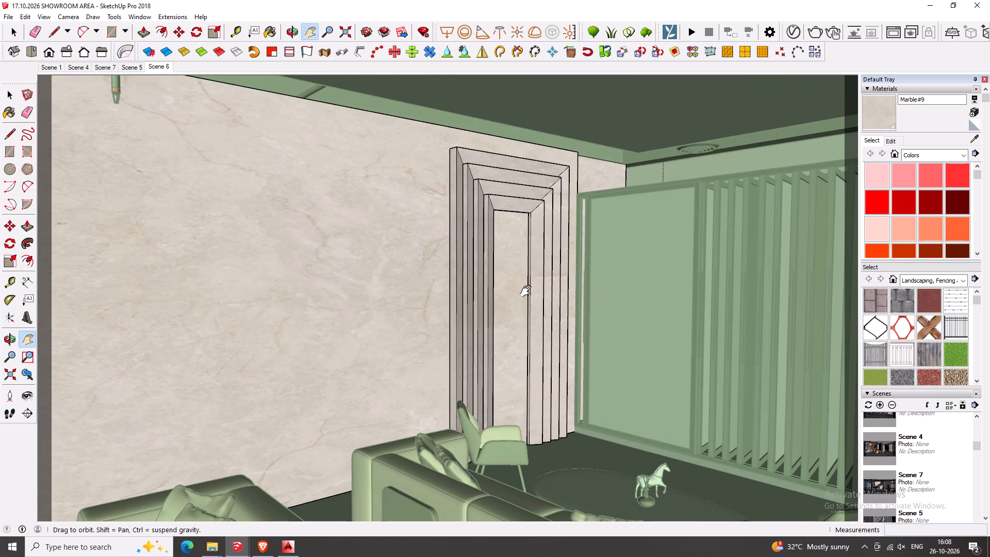
pyautogui.press('space')
pyautogui.click(492, 283)
pyautogui.scroll(6, 487, 285)
pyautogui.keyDown('ctrl'); pyautogui.click(479, 285); pyautogui.keyUp('ctrl')
pyautogui.keyDown('ctrl'); pyautogui.click(464, 292); pyautogui.keyUp('ctrl')
pyautogui.keyDown('ctrl'); pyautogui.click(451, 297); pyautogui.keyUp('ctrl')
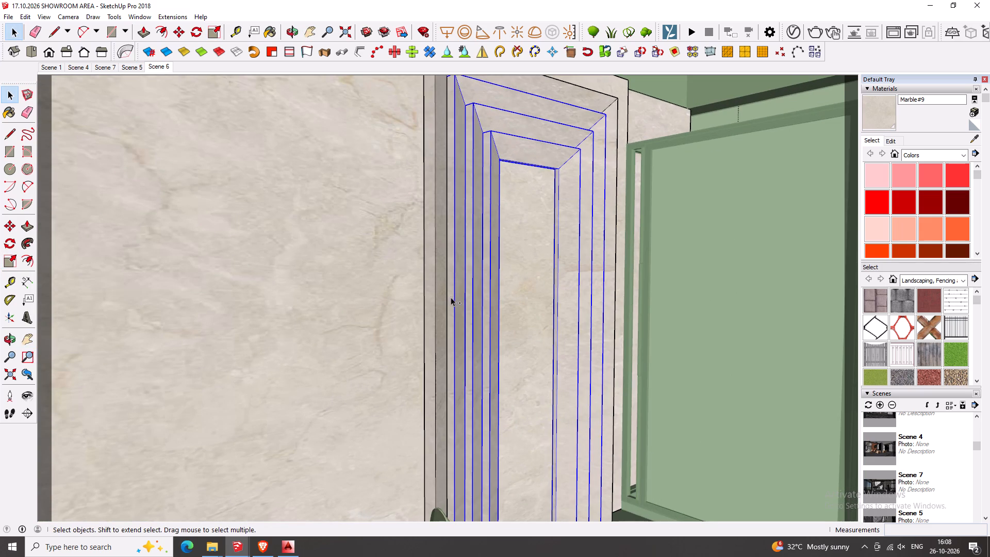
pyautogui.keyDown('ctrl'); pyautogui.click(446, 300); pyautogui.keyUp('ctrl')
pyautogui.scroll(1, 465, 304)
pyautogui.moveTo(465, 304); pyautogui.dragTo(473, 343, button='middle')
pyautogui.keyDown('ctrl'); pyautogui.click(455, 337); pyautogui.keyUp('ctrl')
pyautogui.press('s')
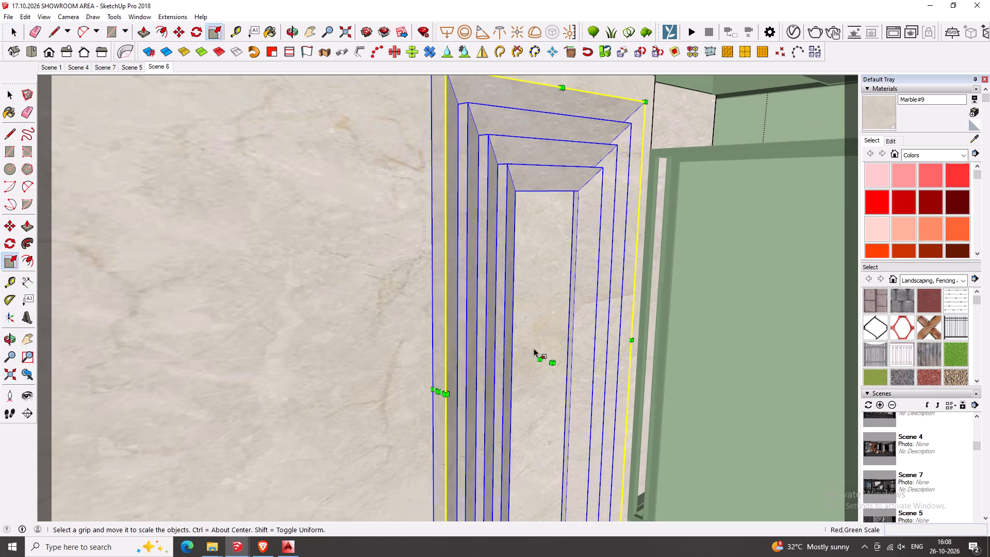
pyautogui.scroll(3, 552, 379)
pyautogui.moveTo(551, 356); pyautogui.dragTo(565, 362)
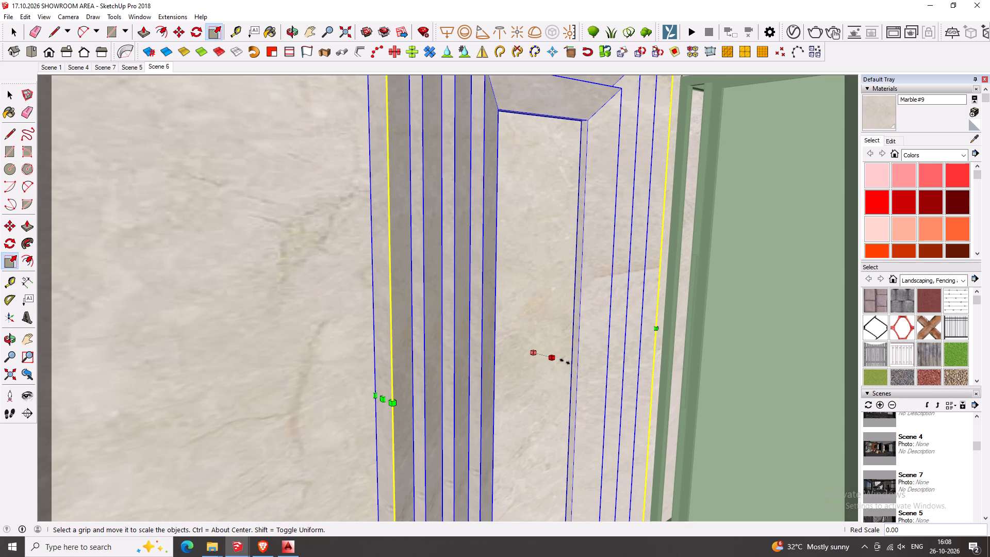
pyautogui.moveTo(565, 362); pyautogui.dragTo(574, 361)
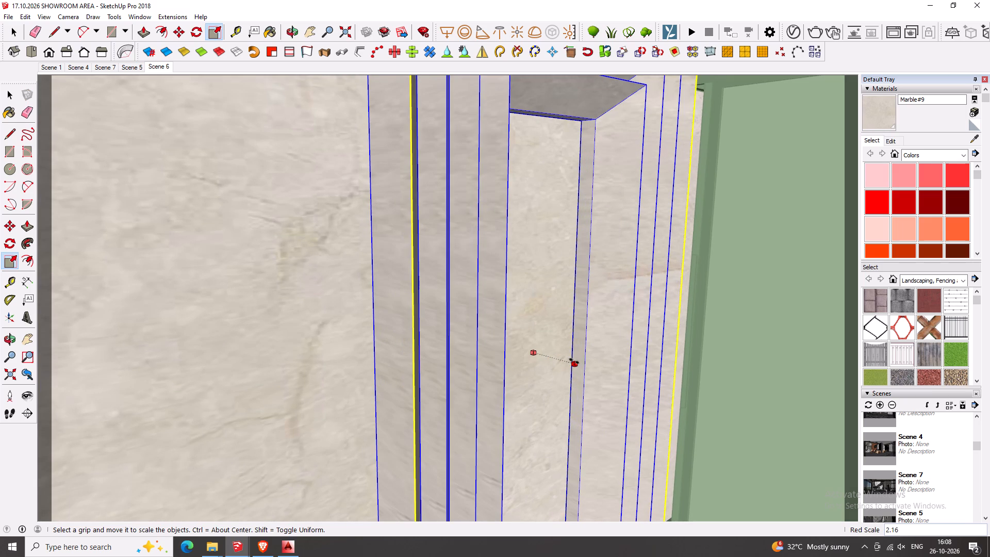
pyautogui.moveTo(574, 361); pyautogui.dragTo(568, 356)
pyautogui.press('2')
pyautogui.press('Return')
# Return to the saved Scene 6 view to examine both frame sets on the back wall.
pyautogui.moveTo(596, 357); pyautogui.dragTo(504, 324, button='middle')
pyautogui.scroll(-7, 529, 337)
pyautogui.press('space')
pyautogui.scroll(-3, 516, 316)
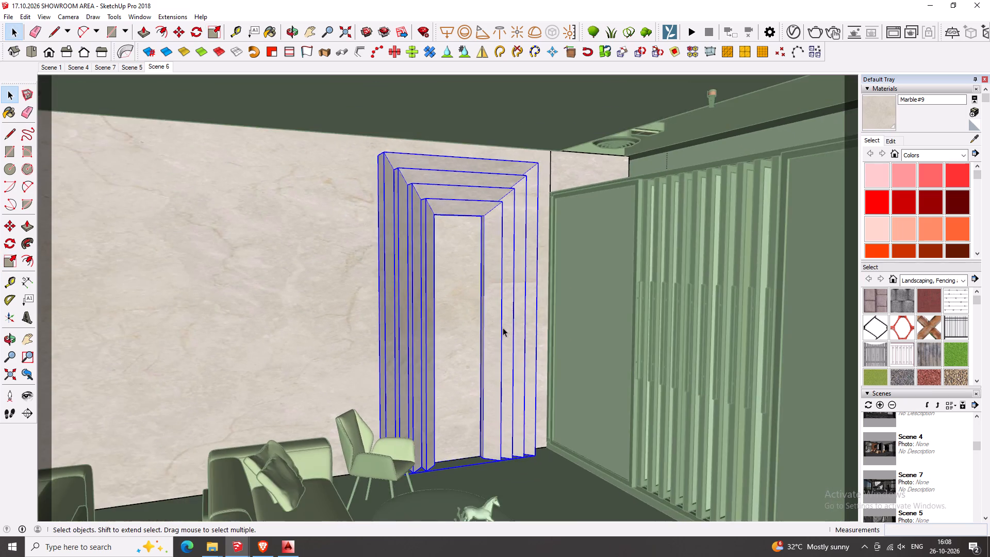
pyautogui.moveTo(487, 317); pyautogui.dragTo(420, 277, button='middle')
pyautogui.scroll(-4, 420, 277)
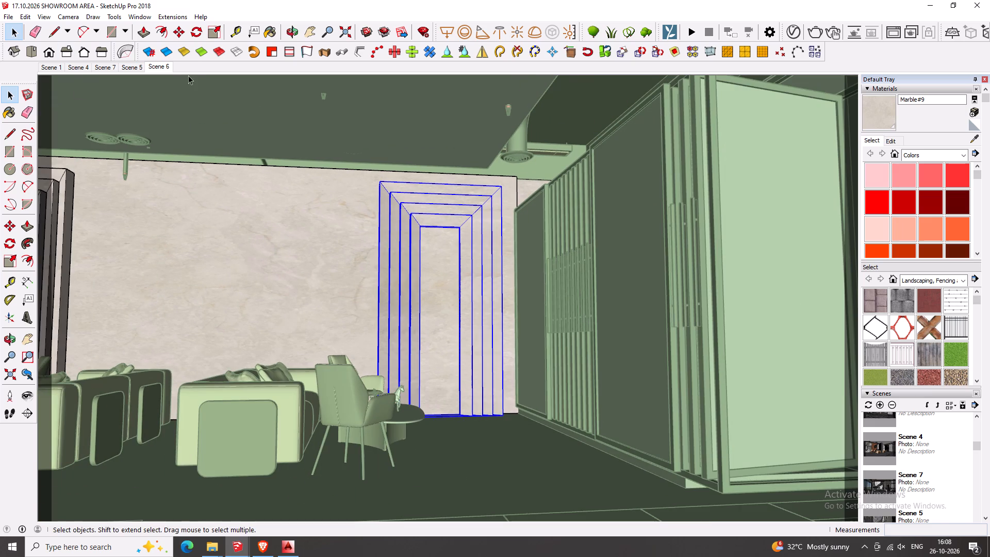
pyautogui.click(160, 64)
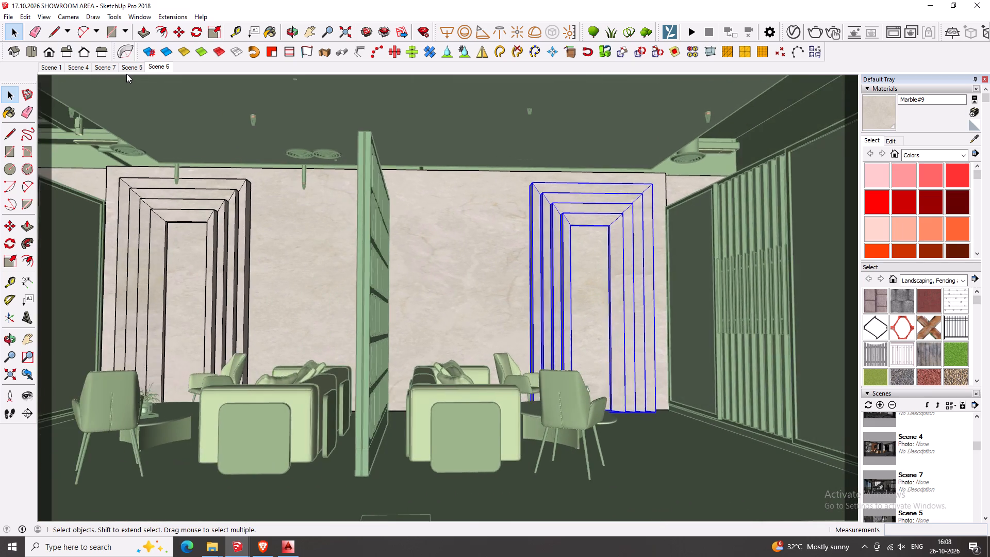
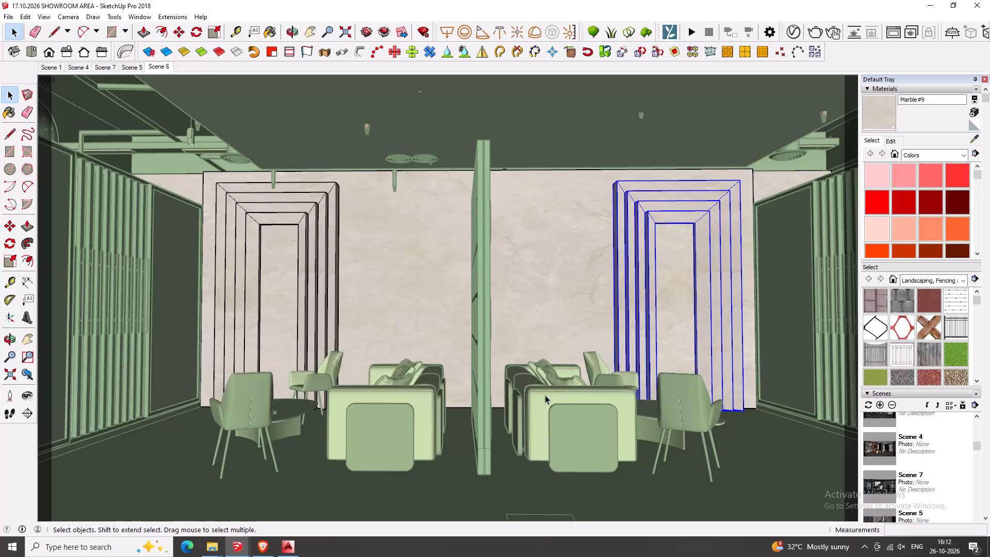
# Hide the sofa, both chairs and coffee table in the seating group to the right of the green marble partition.
pyautogui.click(545, 395)
pyautogui.keyDown('ctrl'); pyautogui.click(675, 402); pyautogui.keyUp('ctrl')
pyautogui.keyDown('ctrl'); pyautogui.click(652, 410); pyautogui.keyUp('ctrl')
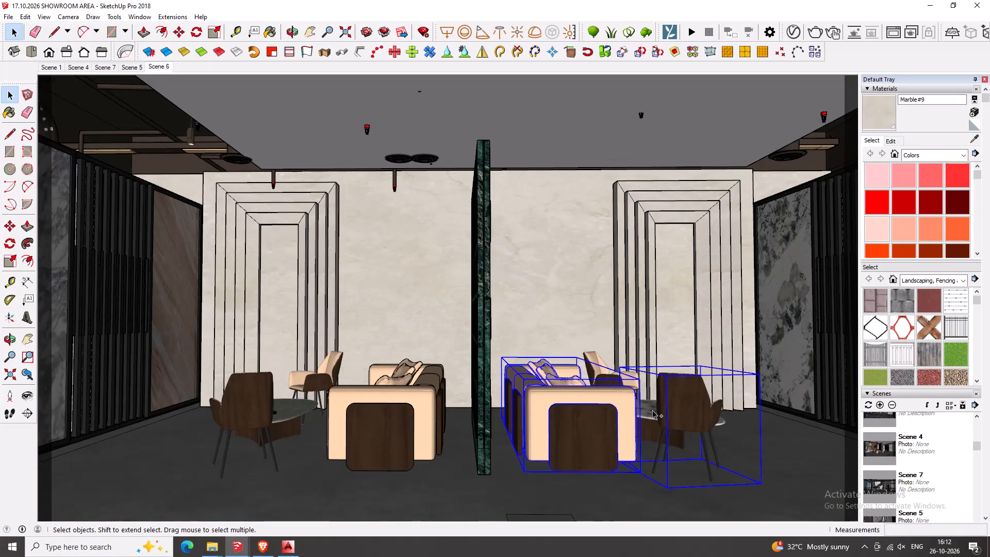
pyautogui.keyDown('ctrl'); pyautogui.rightClick(650, 410); pyautogui.keyUp('ctrl')
pyautogui.keyDown('ctrl'); pyautogui.click(612, 370); pyautogui.keyUp('ctrl')
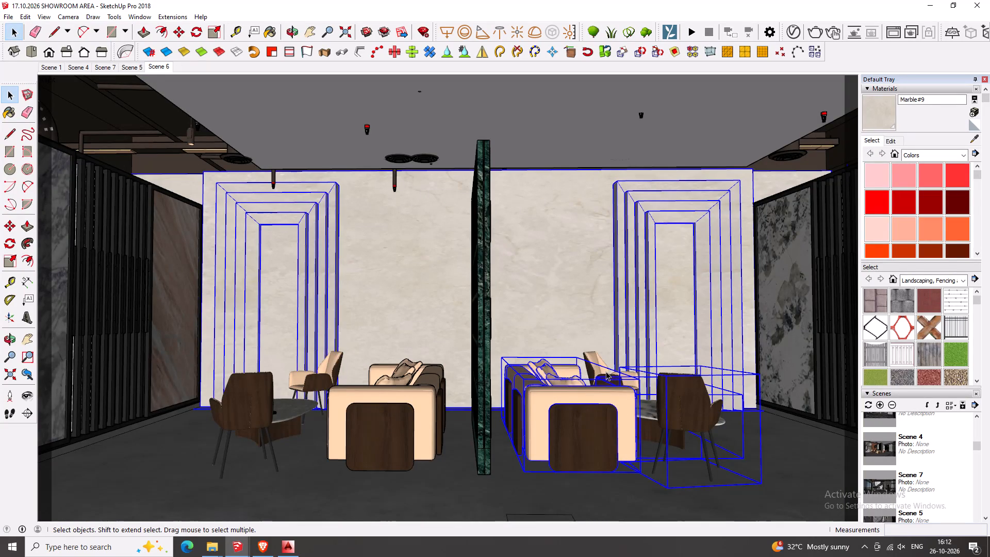
pyautogui.click(606, 371)
pyautogui.keyDown('ctrl'); pyautogui.click(596, 394); pyautogui.keyUp('ctrl')
pyautogui.keyDown('ctrl'); pyautogui.click(651, 415); pyautogui.keyUp('ctrl')
pyautogui.keyDown('ctrl'); pyautogui.click(677, 415); pyautogui.keyUp('ctrl')
pyautogui.keyDown('ctrl'); pyautogui.rightClick(678, 415); pyautogui.keyUp('ctrl')
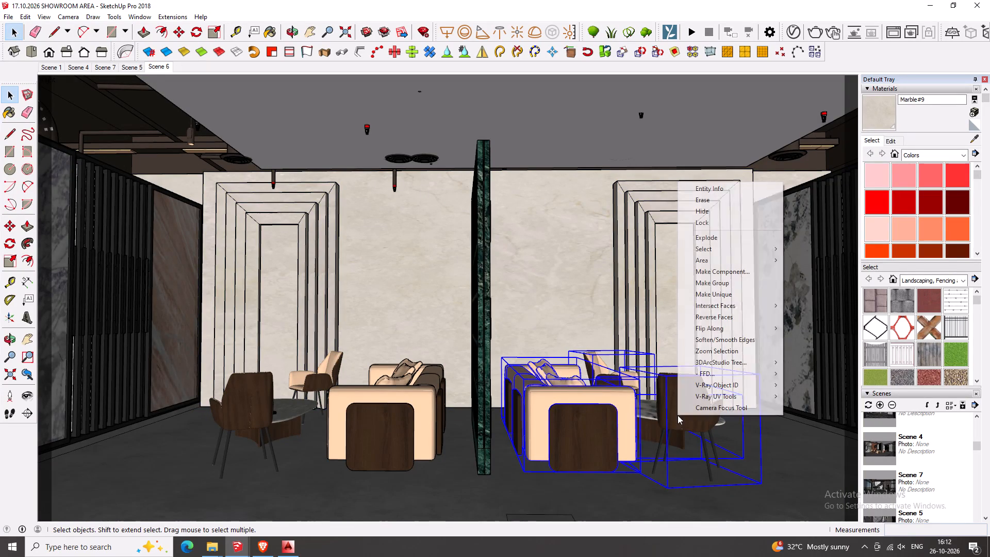
pyautogui.click(713, 210)
# Hide the green marble partition together with the sofa, chairs and coffee table of the remaining seating group.
pyautogui.click(490, 364)
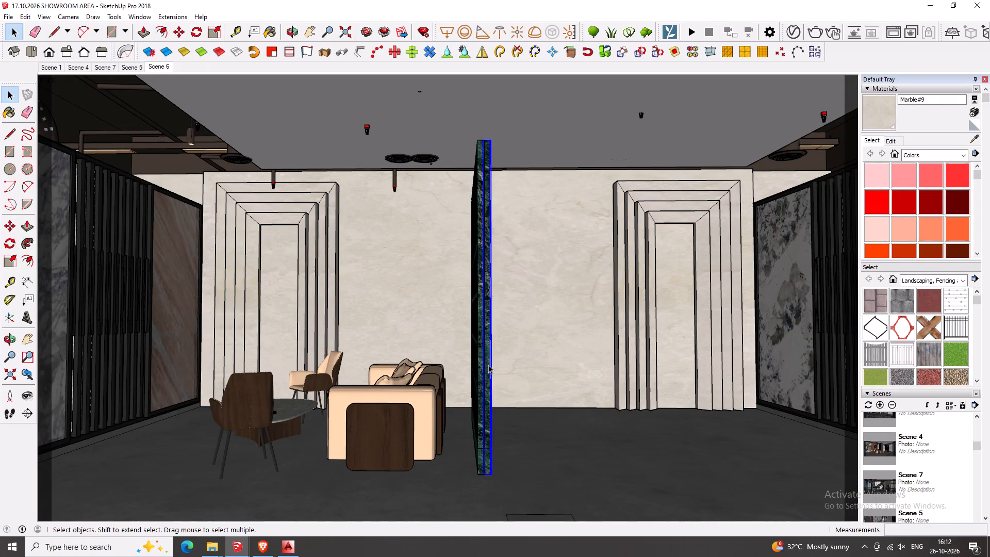
pyautogui.keyDown('ctrl'); pyautogui.click(484, 365); pyautogui.keyUp('ctrl')
pyautogui.keyDown('ctrl'); pyautogui.click(483, 365); pyautogui.keyUp('ctrl')
pyautogui.keyDown('ctrl'); pyautogui.click(481, 367); pyautogui.keyUp('ctrl')
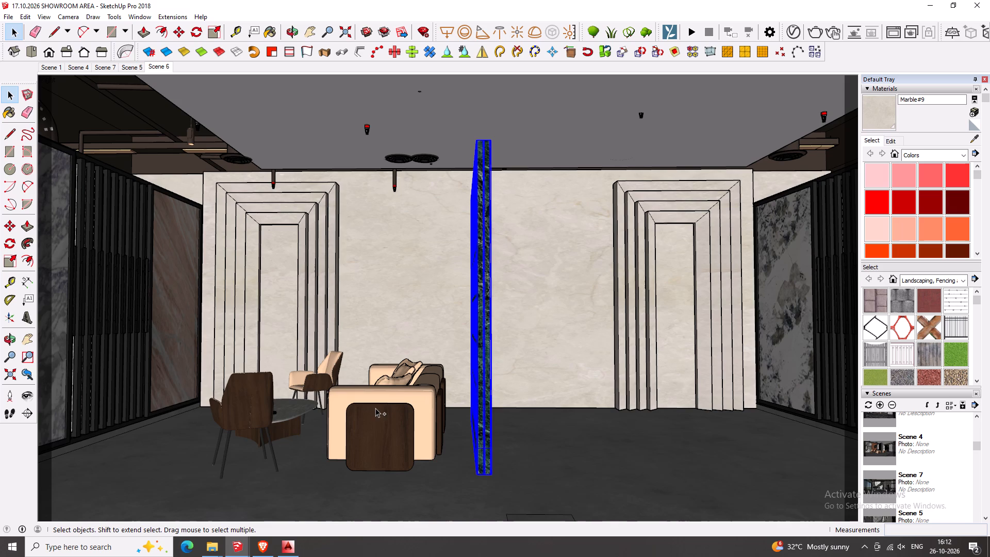
pyautogui.keyDown('ctrl'); pyautogui.click(375, 408); pyautogui.keyUp('ctrl')
pyautogui.keyDown('ctrl'); pyautogui.click(331, 375); pyautogui.keyUp('ctrl')
pyautogui.keyDown('ctrl'); pyautogui.click(290, 400); pyautogui.keyUp('ctrl')
pyautogui.keyDown('ctrl'); pyautogui.click(251, 419); pyautogui.keyUp('ctrl')
pyautogui.keyDown('ctrl'); pyautogui.rightClick(251, 419); pyautogui.keyUp('ctrl')
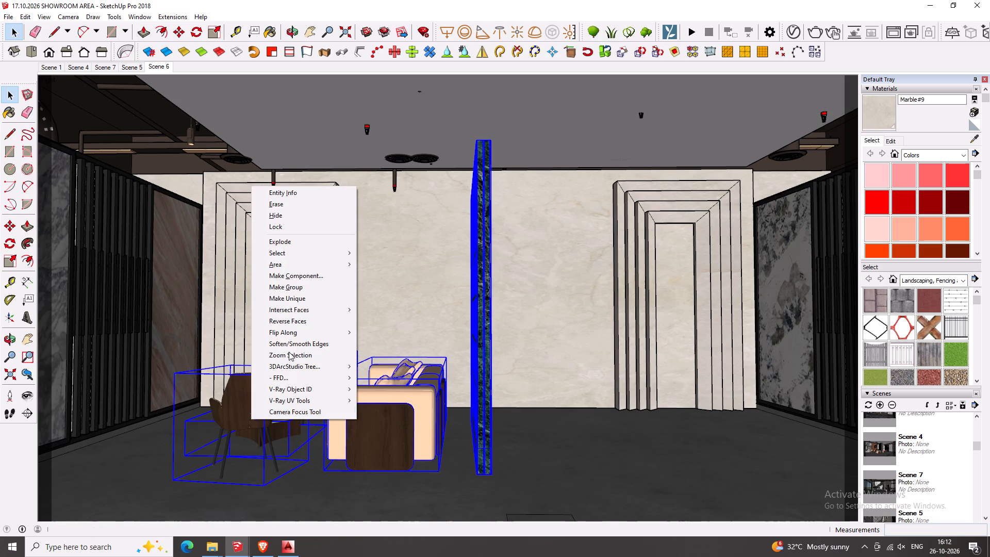
pyautogui.click(301, 216)
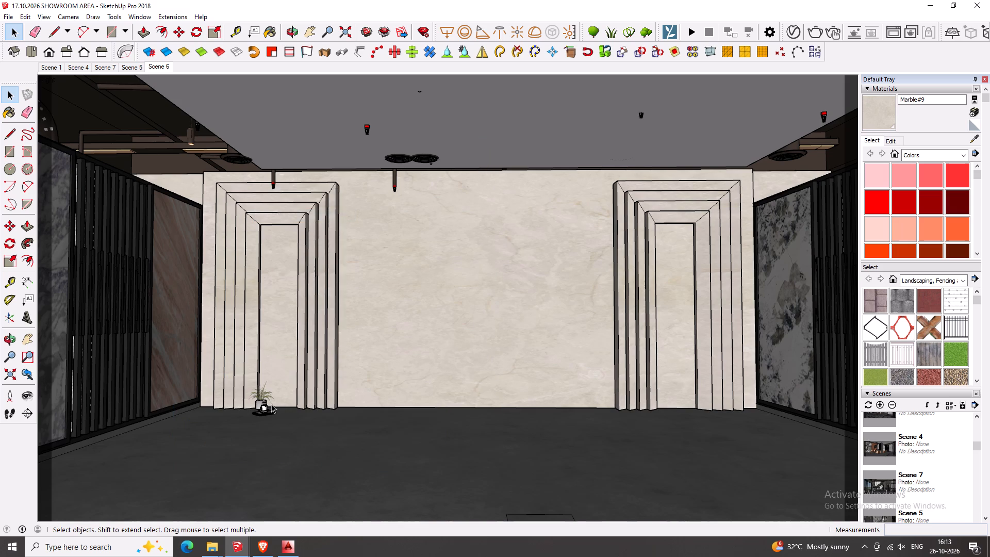
# Hide the leftover potted plant and tabletop items standing in front of the left frame set.
pyautogui.click(271, 404)
pyautogui.scroll(7, 269, 408)
pyautogui.keyDown('ctrl'); pyautogui.click(267, 415); pyautogui.keyUp('ctrl')
pyautogui.keyDown('ctrl'); pyautogui.click(261, 419); pyautogui.keyUp('ctrl')
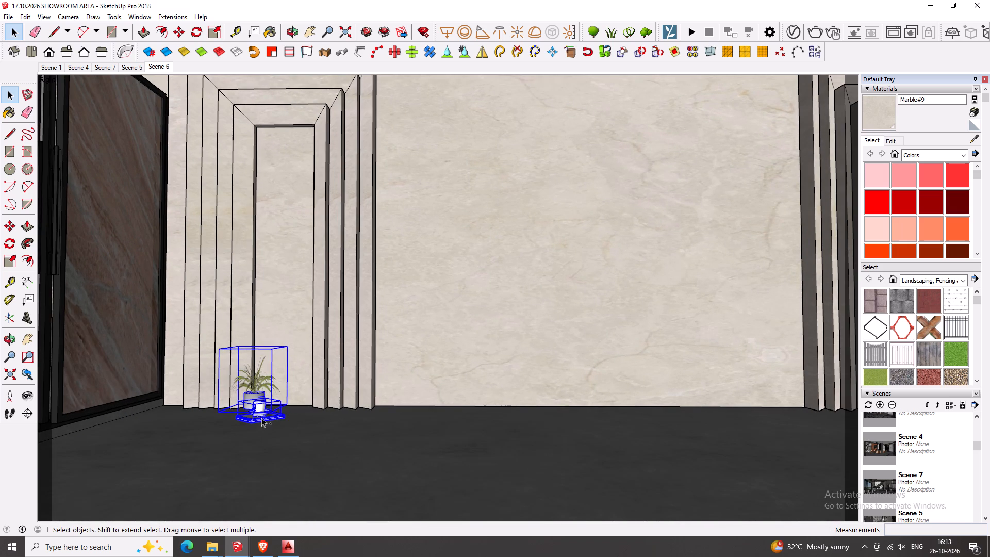
pyautogui.keyDown('ctrl'); pyautogui.rightClick(261, 418); pyautogui.keyUp('ctrl')
pyautogui.click(317, 213)
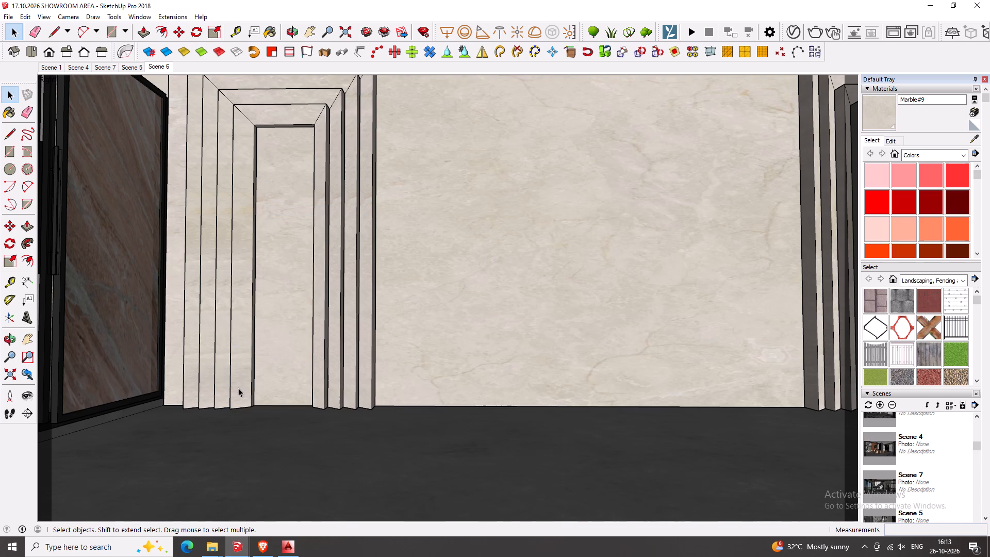
# Draw a rectangle on the marble wall between the two frame sets, from the floor up to the outer frames' top corner.
pyautogui.scroll(-4, 237, 389)
pyautogui.scroll(2, 316, 398)
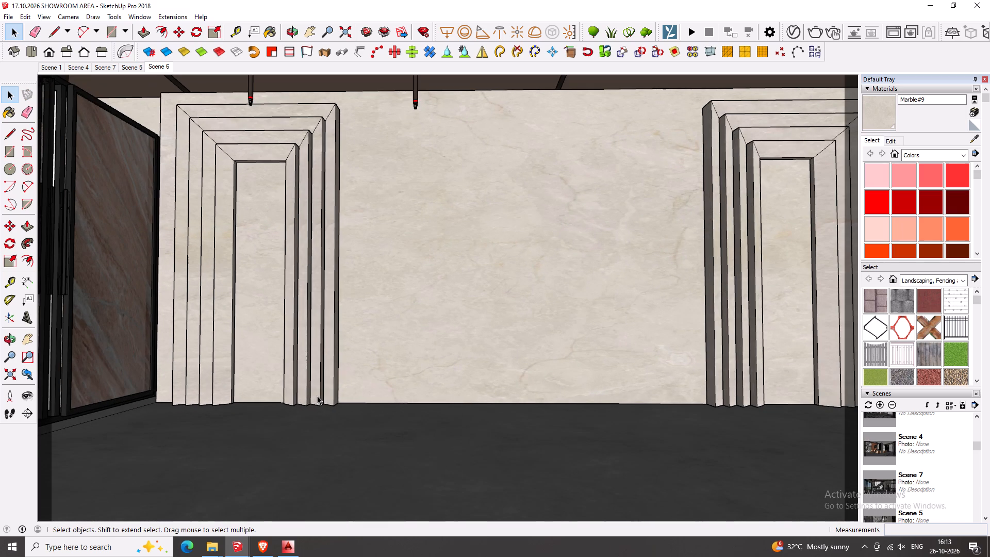
pyautogui.moveTo(390, 393); pyautogui.dragTo(353, 413, button='middle')
pyautogui.press('r')
pyautogui.scroll(3, 344, 405)
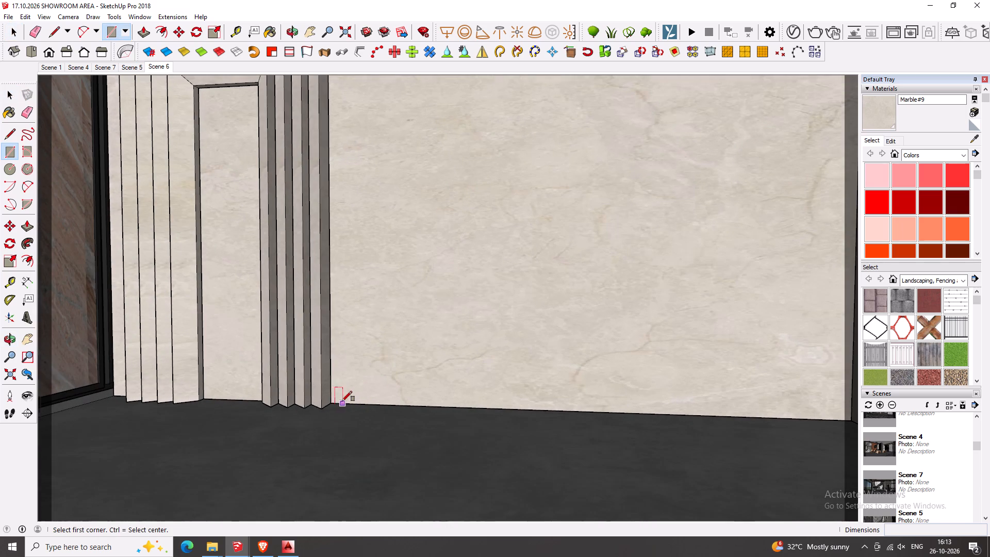
pyautogui.click(333, 399)
pyautogui.moveTo(322, 440); pyautogui.dragTo(421, 415, button='middle')
pyautogui.scroll(-6, 400, 423)
pyautogui.scroll(4, 624, 189)
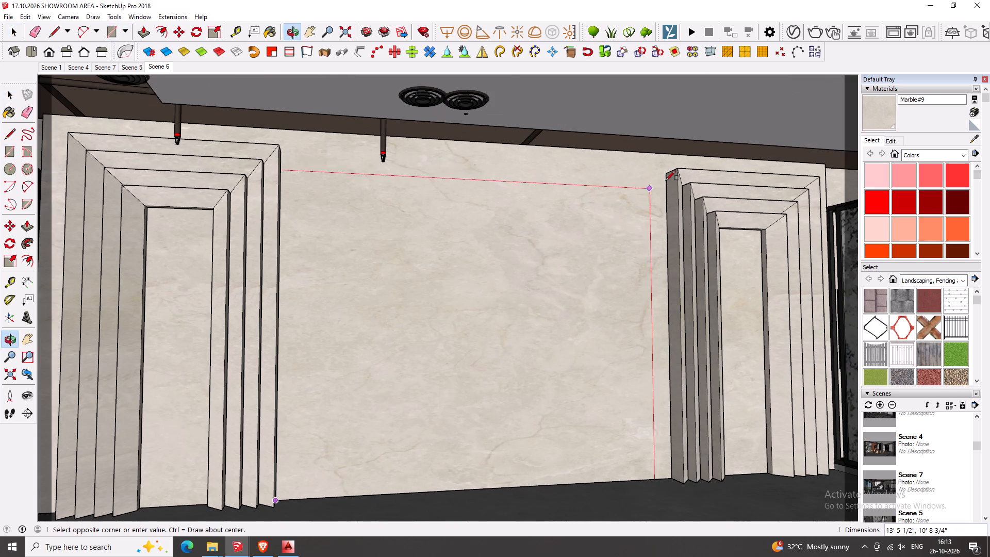
pyautogui.click(671, 172)
# Group the new rectangle's face together with its edges.
pyautogui.press('space')
pyautogui.doubleClick(597, 231)
pyautogui.rightClick(597, 231)
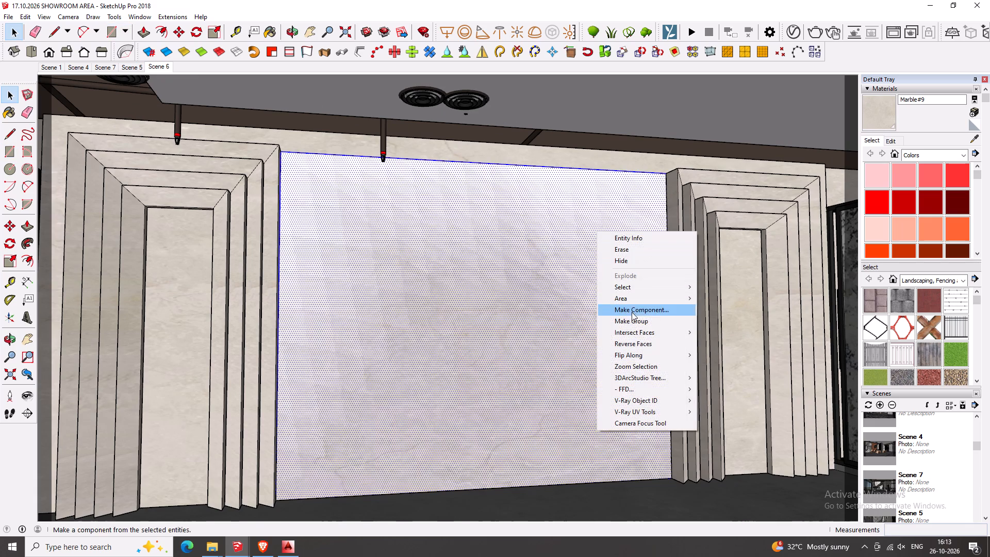
pyautogui.click(632, 317)
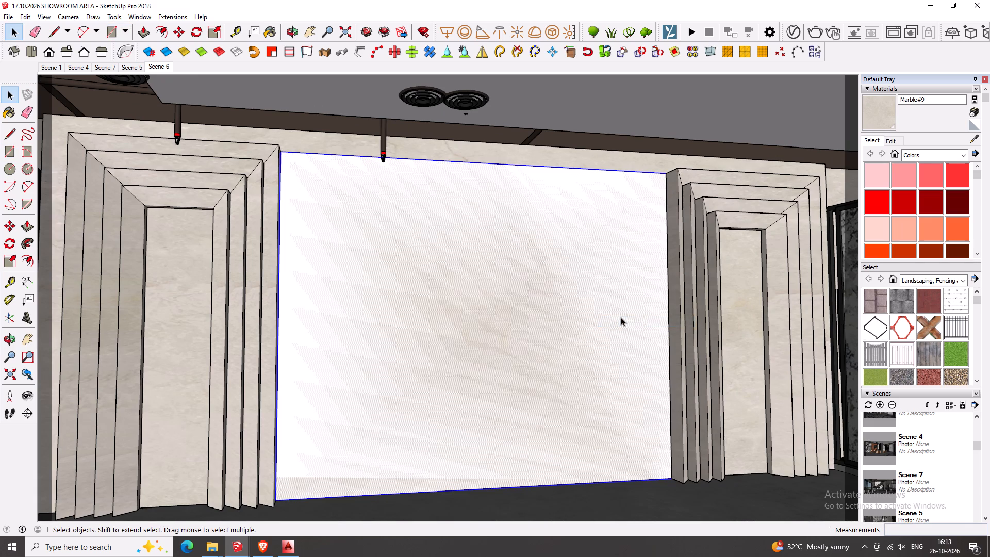
# Open the new panel group and extrude its face 1.25" outward from the wall.
pyautogui.doubleClick(602, 326)
pyautogui.moveTo(602, 326); pyautogui.dragTo(598, 335, button='middle')
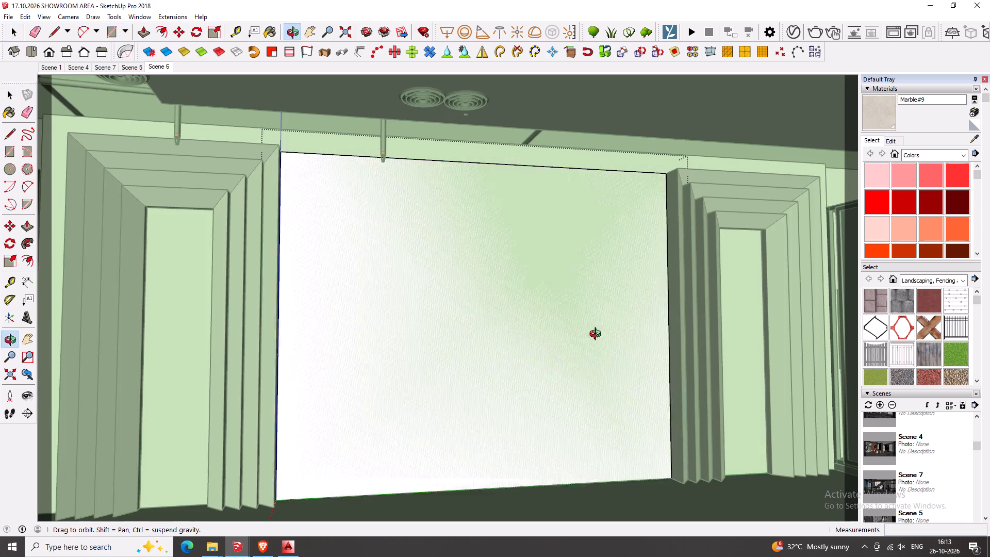
pyautogui.moveTo(598, 335); pyautogui.dragTo(597, 336, button='middle')
pyautogui.press('o')
pyautogui.moveTo(592, 345); pyautogui.dragTo(587, 353)
pyautogui.press('p')
pyautogui.click(595, 366)
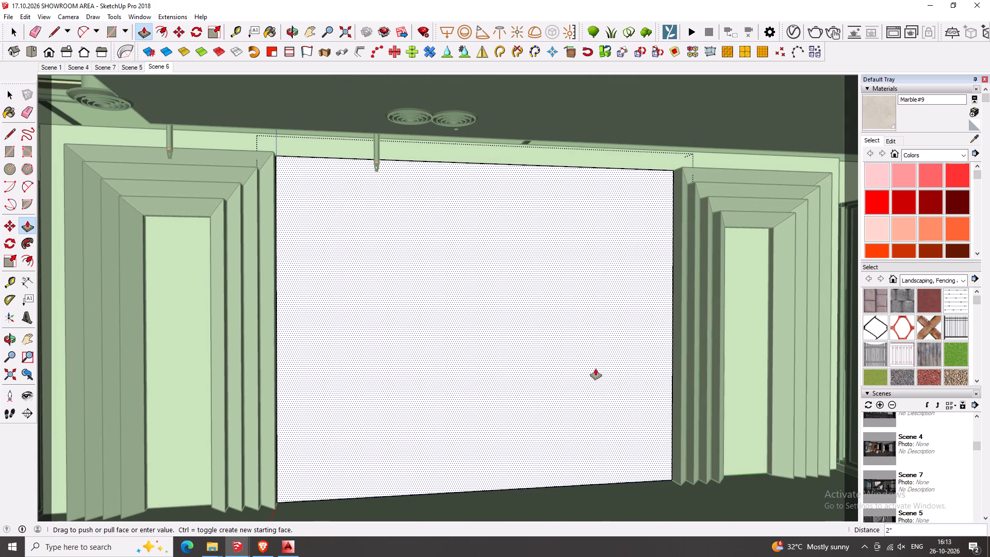
pyautogui.write('1.2')
pyautogui.press('5')
pyautogui.press('Return')
# Offset the panel face's outline inward by 1.5" to form a narrow border around it.
pyautogui.moveTo(516, 362); pyautogui.dragTo(509, 359, button='middle')
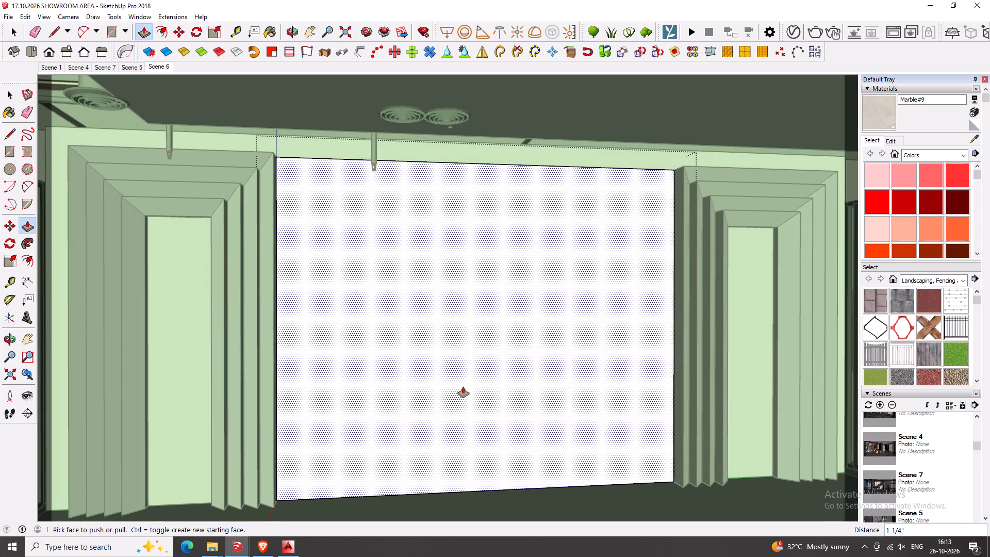
pyautogui.press('f')
pyautogui.moveTo(449, 457); pyautogui.dragTo(452, 472)
pyautogui.write('1.5')
pyautogui.moveTo(452, 472); pyautogui.dragTo(452, 467)
pyautogui.press('Return')
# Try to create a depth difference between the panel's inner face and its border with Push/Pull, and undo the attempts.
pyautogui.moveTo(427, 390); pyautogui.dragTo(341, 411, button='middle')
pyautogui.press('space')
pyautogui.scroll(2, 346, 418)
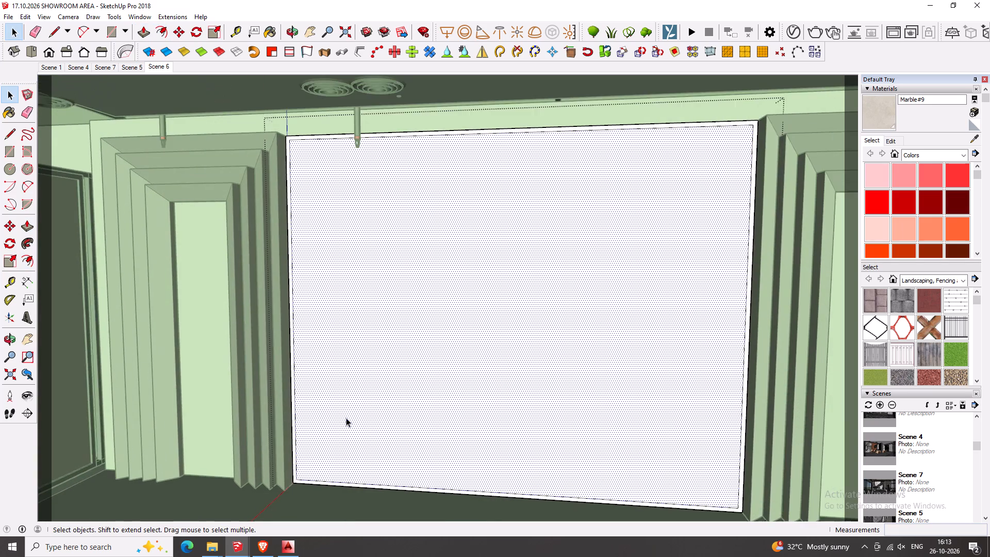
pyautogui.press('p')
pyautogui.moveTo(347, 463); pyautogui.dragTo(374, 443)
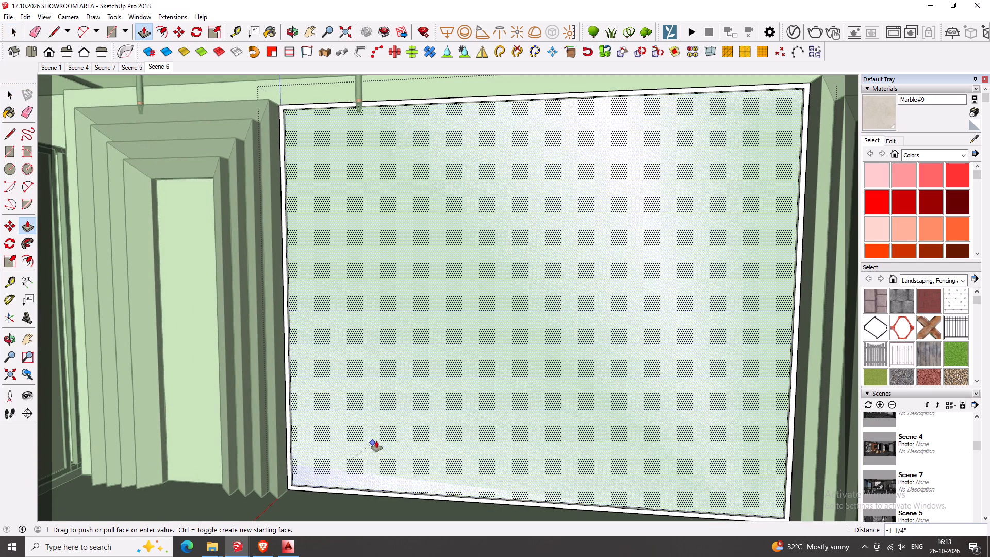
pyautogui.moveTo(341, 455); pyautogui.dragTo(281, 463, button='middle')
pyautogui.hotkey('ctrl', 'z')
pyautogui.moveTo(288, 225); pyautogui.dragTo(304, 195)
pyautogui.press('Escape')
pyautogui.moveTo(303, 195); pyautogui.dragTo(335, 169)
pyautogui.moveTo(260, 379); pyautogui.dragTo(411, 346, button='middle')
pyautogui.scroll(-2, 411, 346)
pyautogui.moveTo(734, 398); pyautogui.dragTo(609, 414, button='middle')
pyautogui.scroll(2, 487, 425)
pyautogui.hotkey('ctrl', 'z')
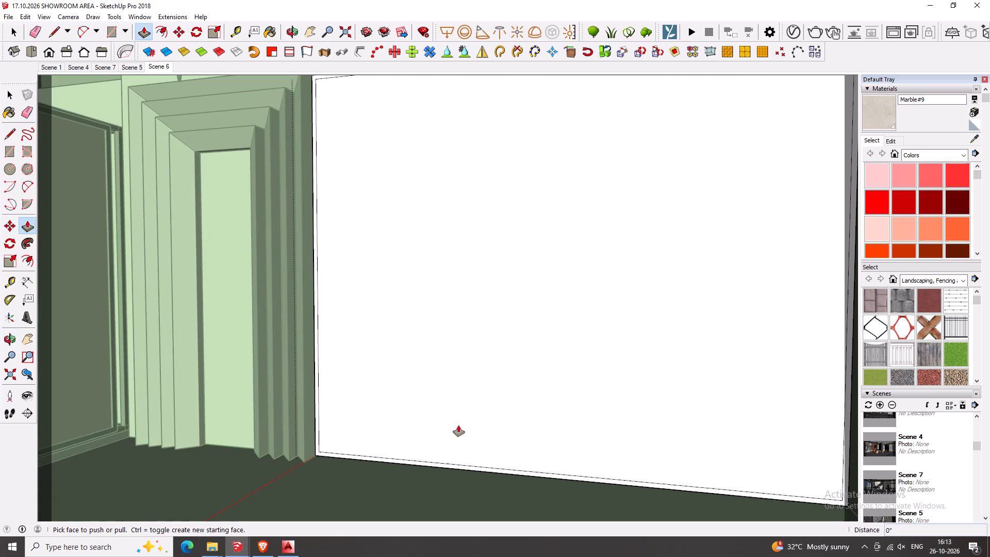
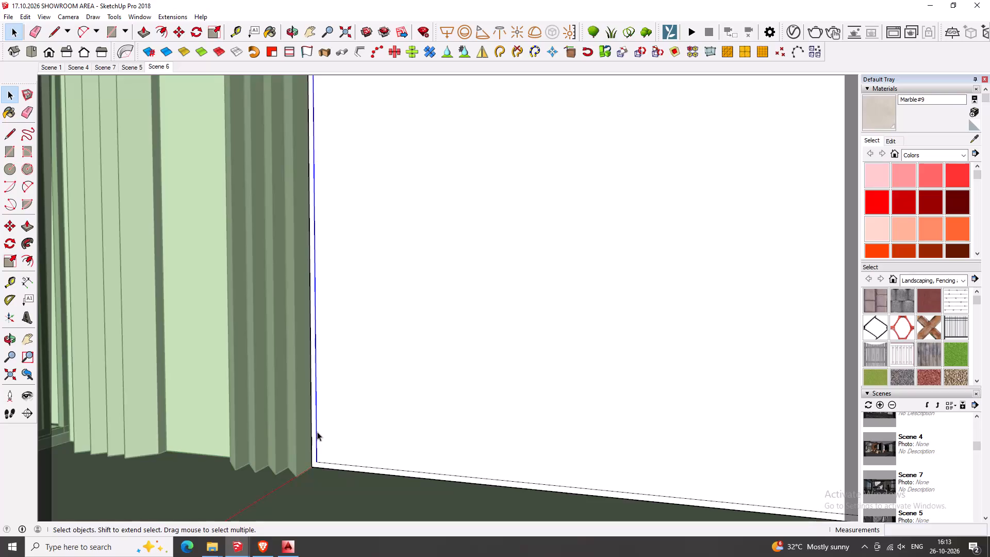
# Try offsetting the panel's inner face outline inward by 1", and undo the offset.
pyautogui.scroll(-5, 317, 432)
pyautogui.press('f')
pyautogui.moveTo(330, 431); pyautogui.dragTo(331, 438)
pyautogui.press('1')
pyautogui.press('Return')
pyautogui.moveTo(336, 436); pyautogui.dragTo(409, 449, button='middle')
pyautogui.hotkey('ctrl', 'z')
# Offset the panel's inner face outline inward by 2".
pyautogui.moveTo(380, 439); pyautogui.dragTo(381, 449)
pyautogui.press('1')
pyautogui.press('BackSpace')
pyautogui.press('2')
pyautogui.press('Return')
pyautogui.moveTo(383, 436); pyautogui.dragTo(383, 441)
pyautogui.press('Escape')
pyautogui.press('space')
# Copy the innermost outline's left vertical edge 20" inward across the panel.
pyautogui.click(351, 436)
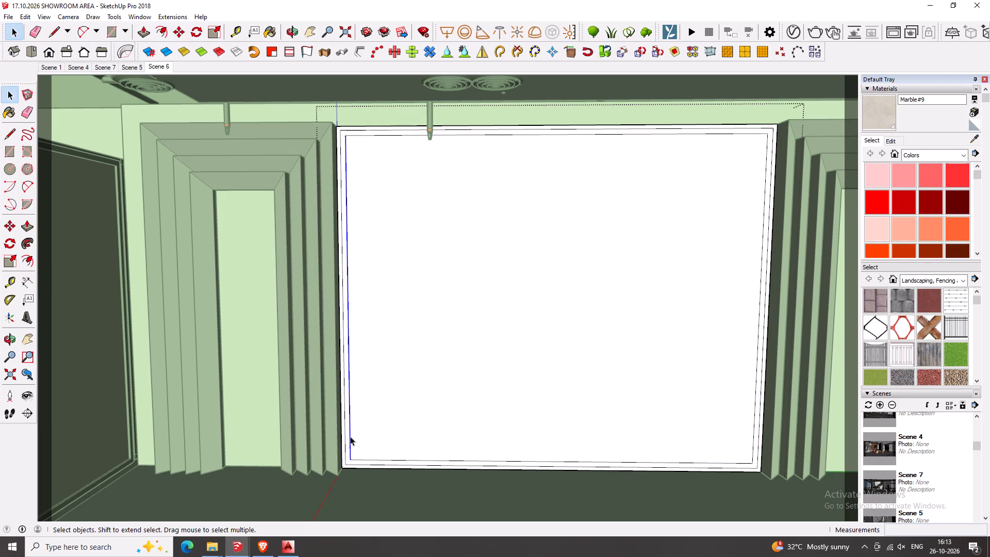
pyautogui.click(757, 355)
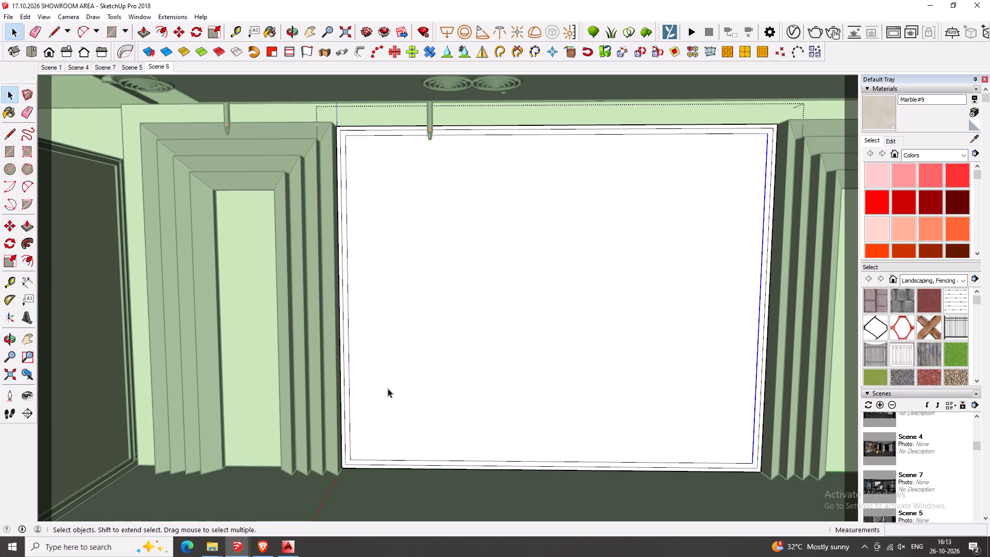
pyautogui.click(352, 403)
pyautogui.click(350, 404)
pyautogui.press('t')
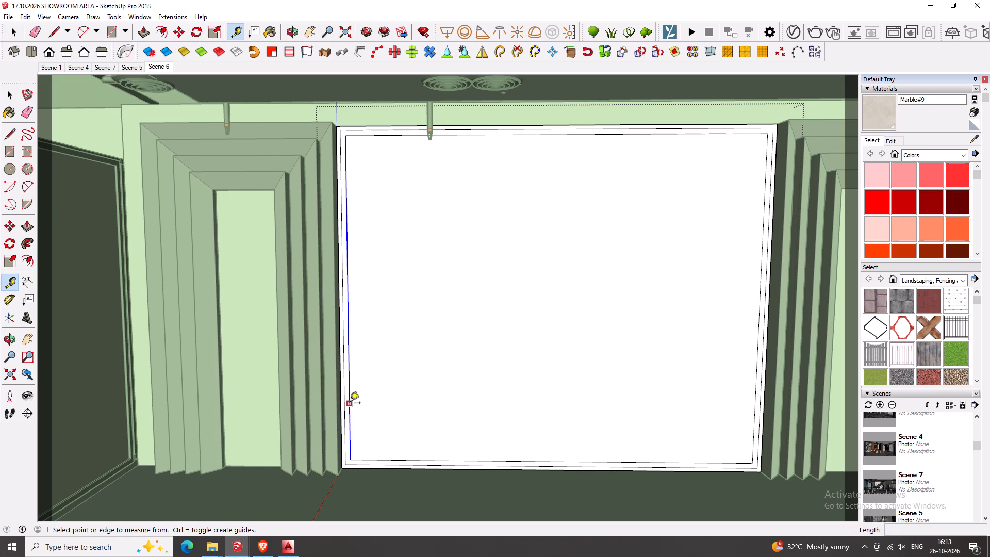
pyautogui.click(350, 404)
pyautogui.press('space')
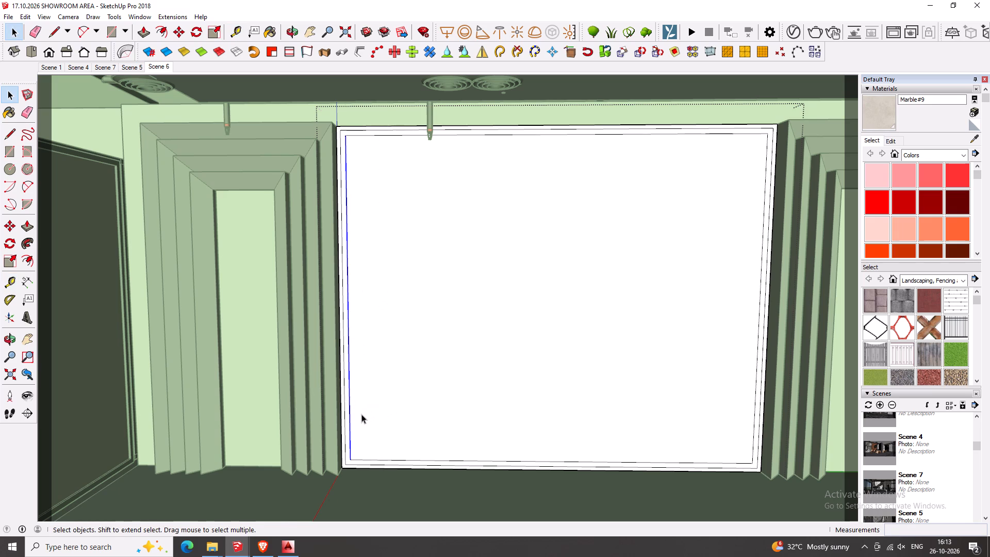
pyautogui.press('m')
pyautogui.click(353, 457)
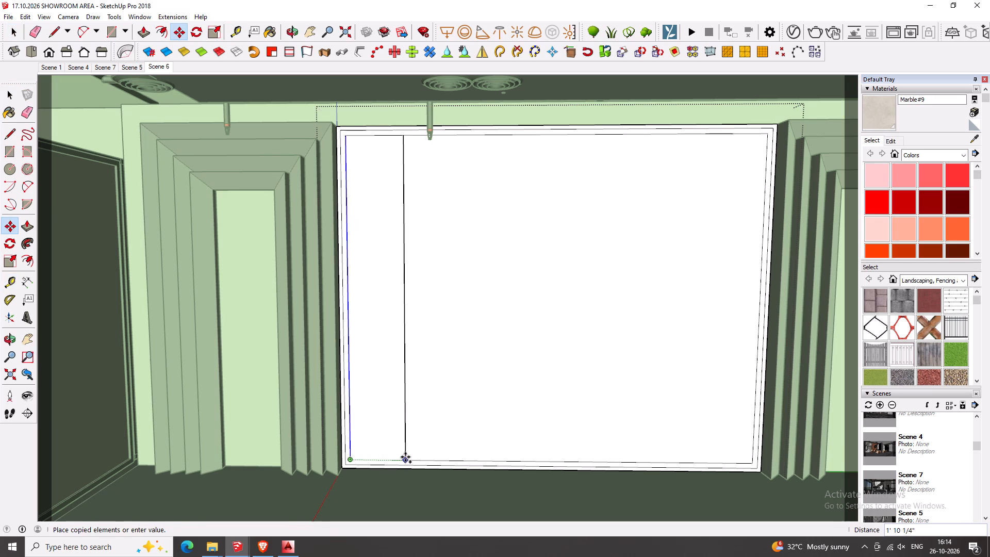
pyautogui.write('20')
pyautogui.press('Return')
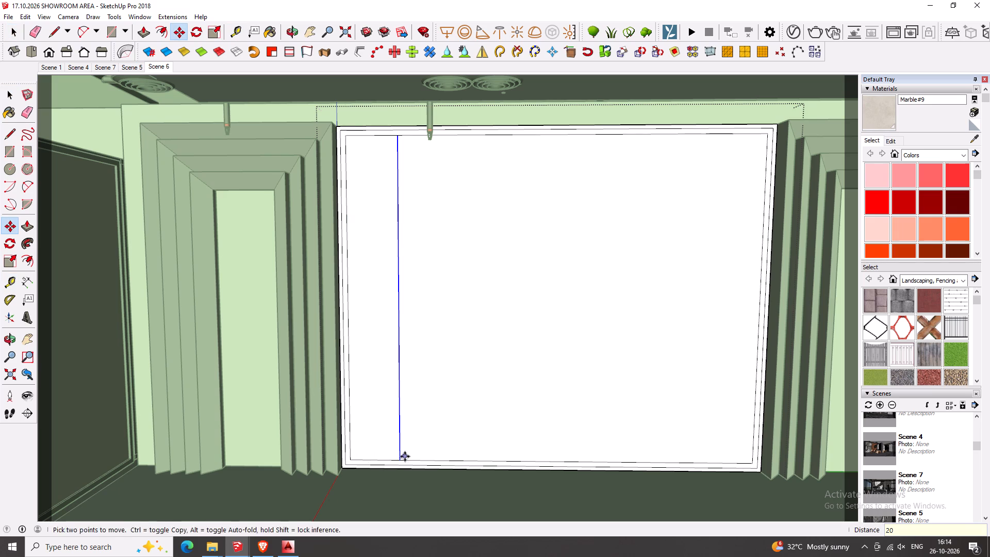
# Erase the innermost outline's top and bottom edges beyond the copied line, leaving a closed vertical strip at the panel's left end.
pyautogui.press('space')
pyautogui.press('e')
pyautogui.moveTo(414, 461); pyautogui.dragTo(418, 453)
pyautogui.moveTo(432, 138); pyautogui.dragTo(406, 129)
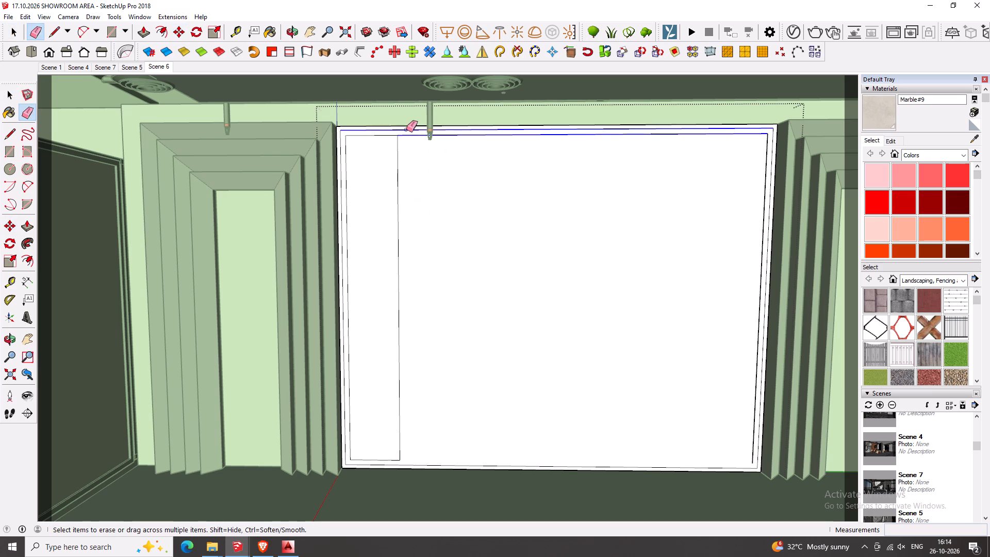
pyautogui.moveTo(406, 129); pyautogui.dragTo(406, 130)
pyautogui.press('Escape')
pyautogui.click(408, 137)
pyautogui.hotkey('ctrl', 'z')
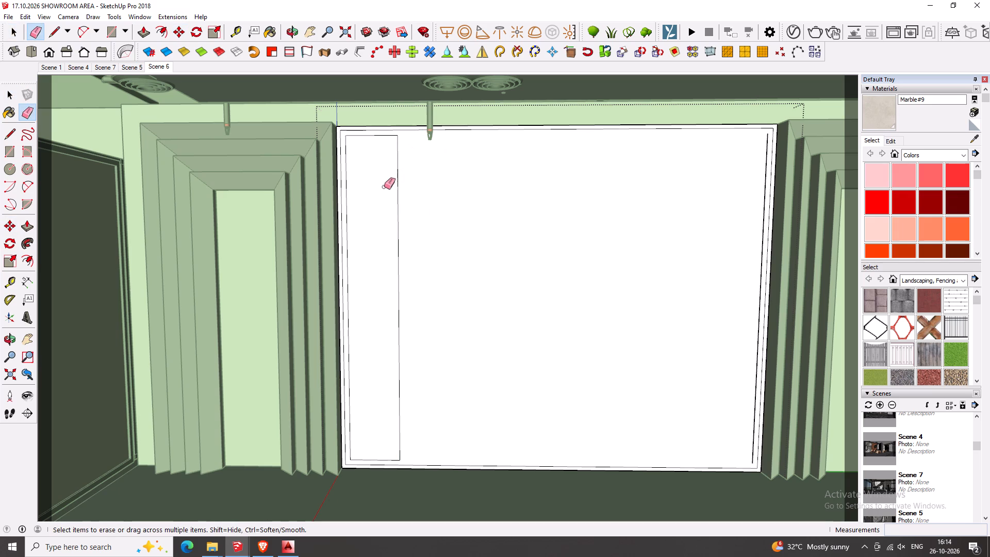
# Offset the vertical strip's outline inward by 1".
pyautogui.press('f')
pyautogui.moveTo(373, 329); pyautogui.dragTo(375, 397)
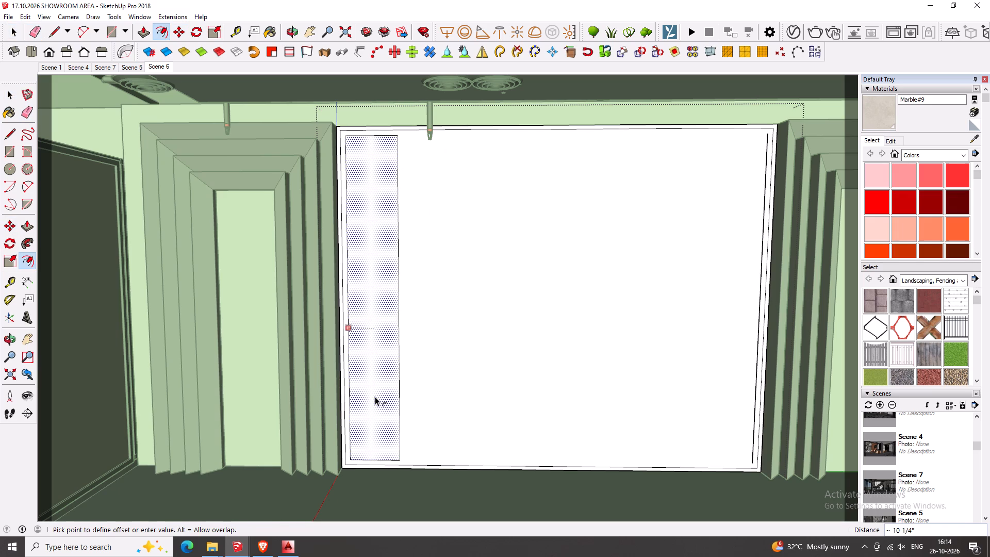
pyautogui.moveTo(375, 397); pyautogui.dragTo(375, 395)
pyautogui.press('1')
pyautogui.press('Return')
# Push/Pull the strip's inner face by 0.75" and repeat the same distance on the panel's outer border.
pyautogui.moveTo(369, 370); pyautogui.dragTo(358, 391, button='middle')
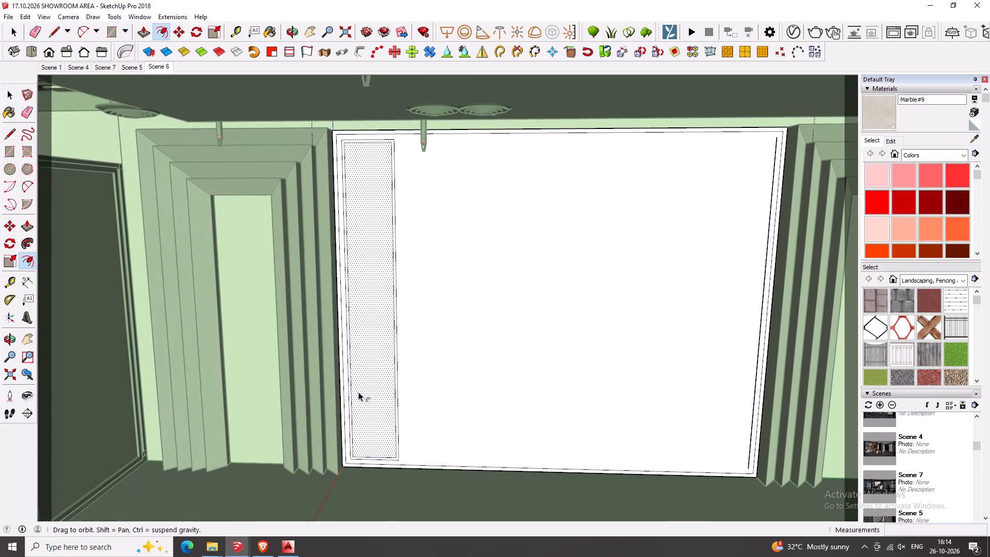
pyautogui.press('space')
pyautogui.scroll(6, 360, 408)
pyautogui.press('p')
pyautogui.moveTo(366, 422); pyautogui.dragTo(371, 418)
pyautogui.write('.75')
pyautogui.press('Return')
pyautogui.scroll(3, 340, 441)
pyautogui.doubleClick(343, 440)
pyautogui.scroll(-4, 423, 406)
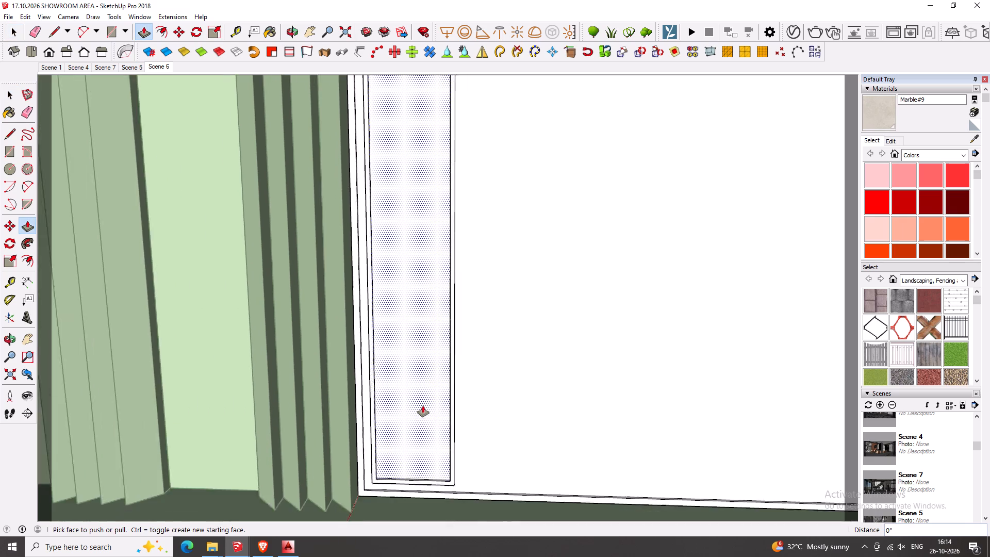
pyautogui.scroll(-6, 423, 406)
pyautogui.moveTo(440, 417); pyautogui.dragTo(466, 373, button='middle')
pyautogui.moveTo(442, 357); pyautogui.dragTo(425, 355, button='middle')
pyautogui.press('space')
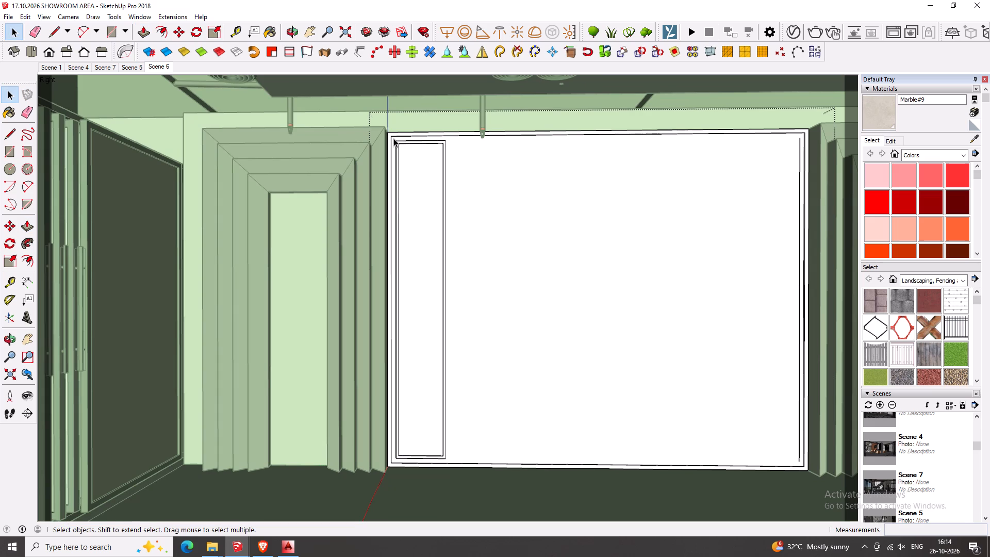
# Select the whole vertical strip and array five copies of it across the panel at 1' 10" spacing.
pyautogui.moveTo(393, 138); pyautogui.dragTo(460, 459)
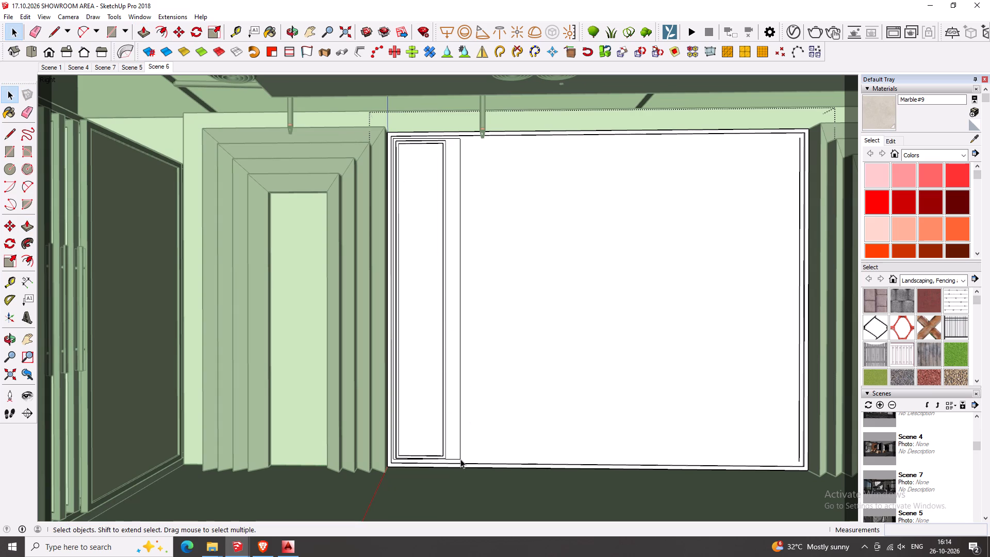
pyautogui.moveTo(460, 459); pyautogui.dragTo(460, 461)
pyautogui.scroll(4, 423, 473)
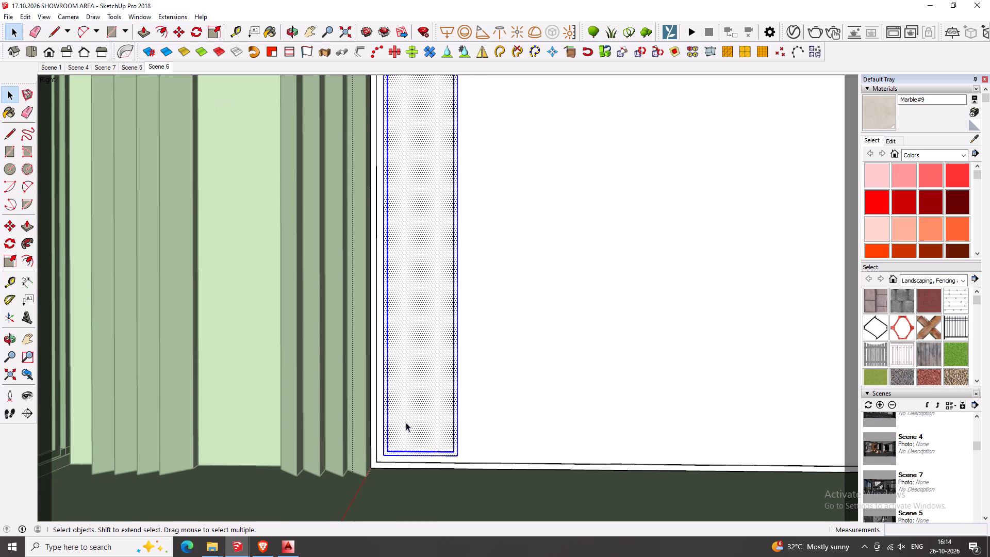
pyautogui.press('m')
pyautogui.keyDown('ctrl'); pyautogui.click(377, 395); pyautogui.keyUp('ctrl')
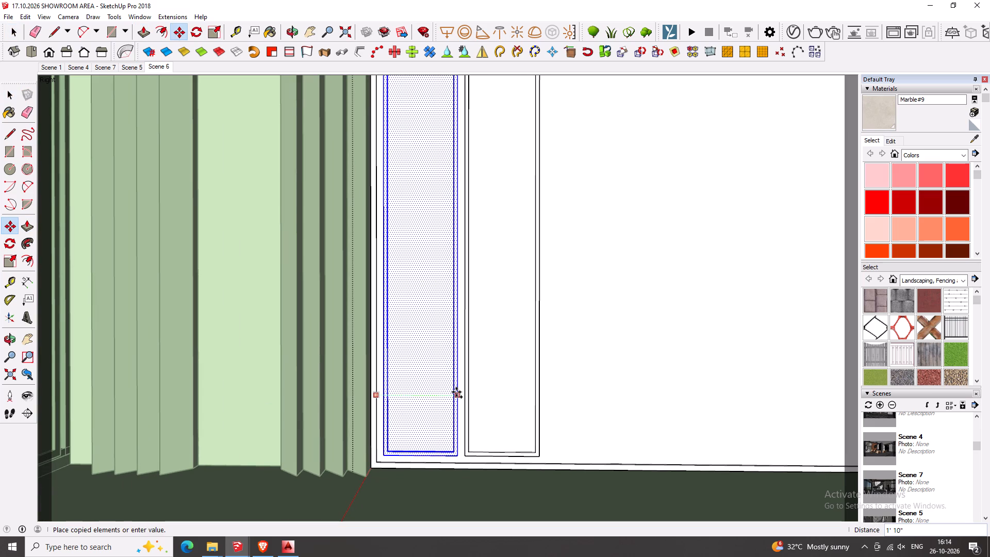
pyautogui.click(456, 392)
pyautogui.write('X5')
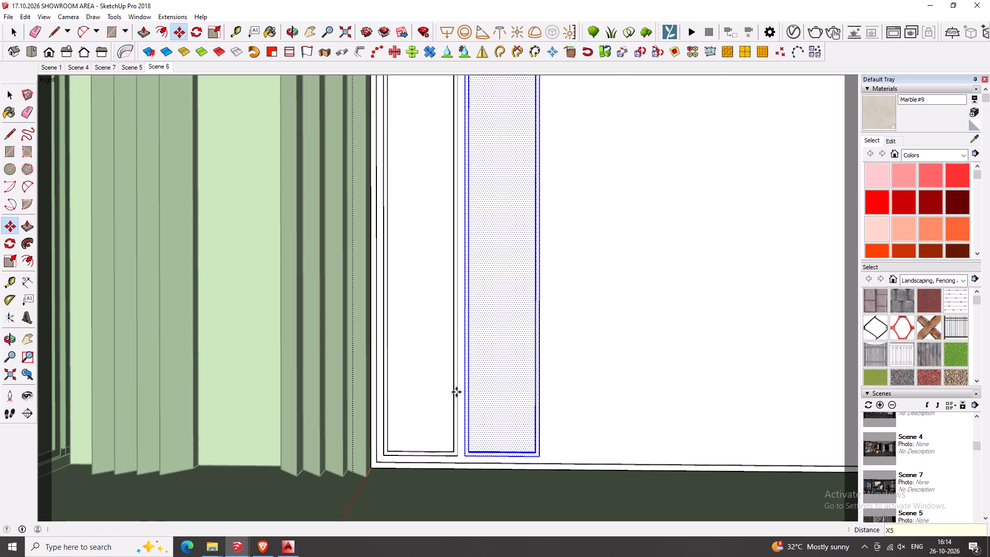
pyautogui.press('Return')
# Erase the leftover vertical edge of the innermost outline at the panel's right end.
pyautogui.scroll(-6, 294, 366)
pyautogui.scroll(12, 680, 416)
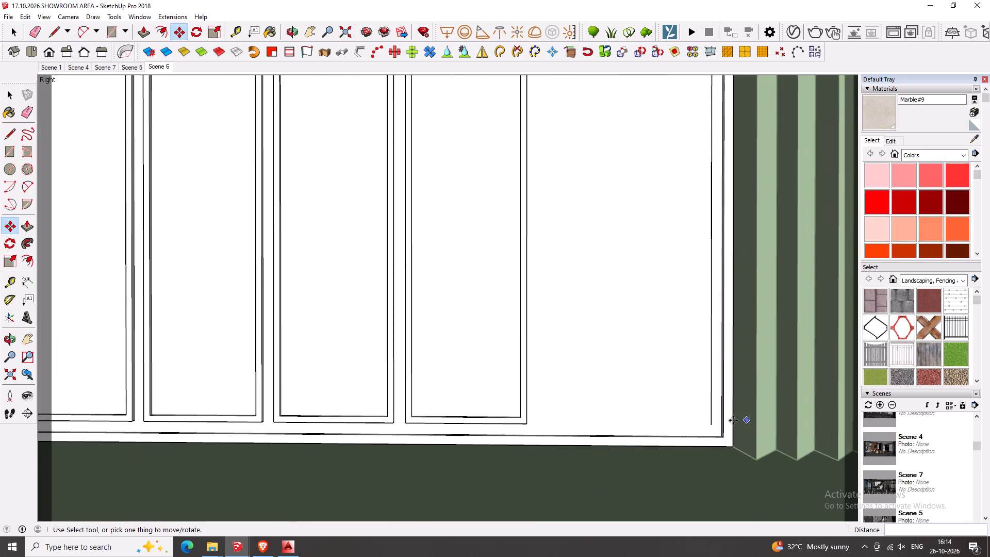
pyautogui.press('e')
pyautogui.moveTo(711, 417); pyautogui.dragTo(705, 415)
# Copy the last vertical strip once more toward the panel's right end, keeping the same gap between strips.
pyautogui.scroll(-11, 643, 422)
pyautogui.scroll(3, 511, 150)
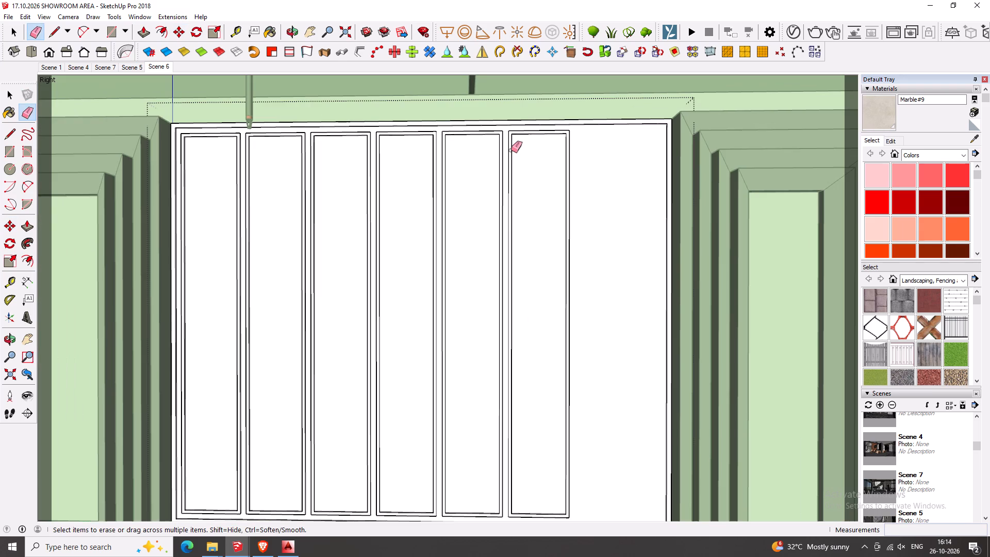
pyautogui.press('space')
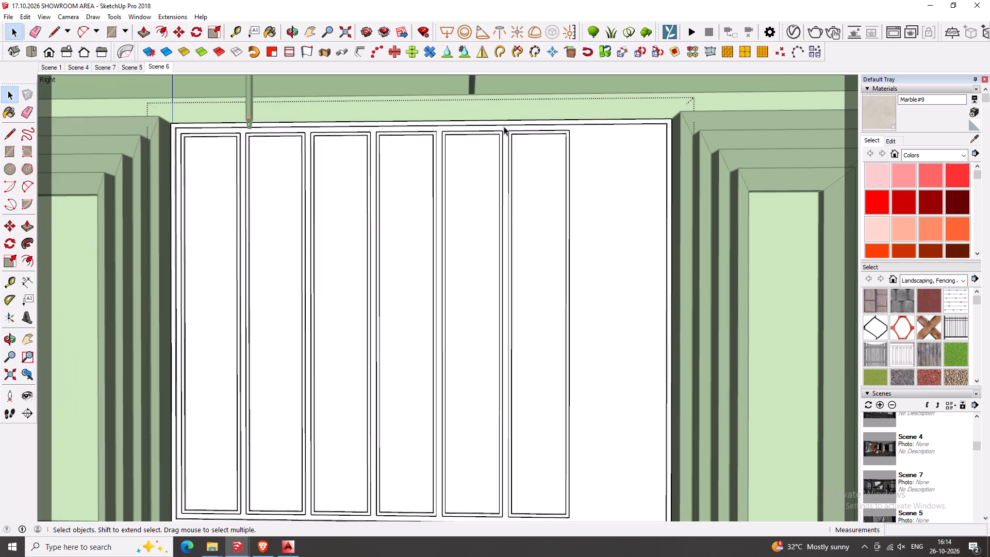
pyautogui.moveTo(504, 126); pyautogui.dragTo(558, 357)
pyautogui.scroll(-1, 530, 252)
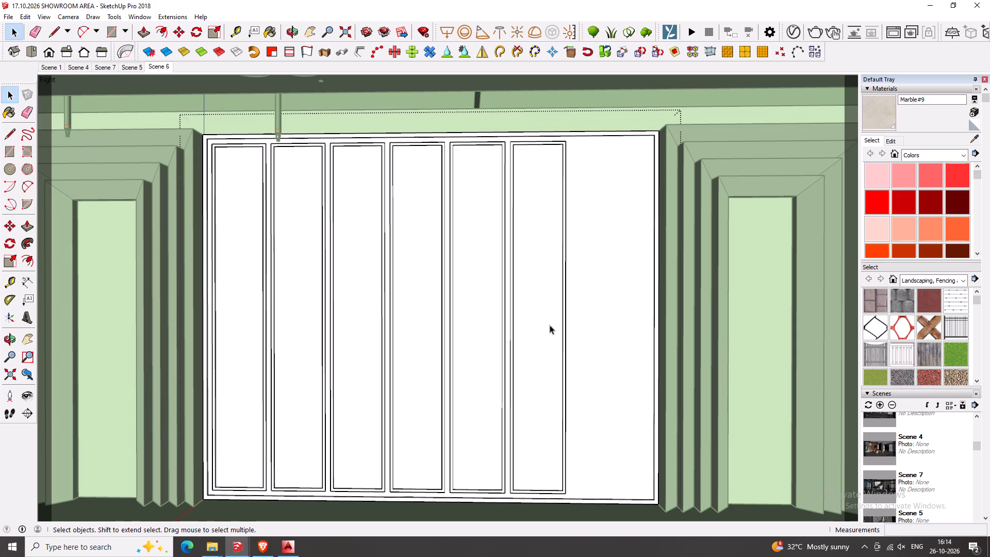
pyautogui.moveTo(507, 138); pyautogui.dragTo(598, 483)
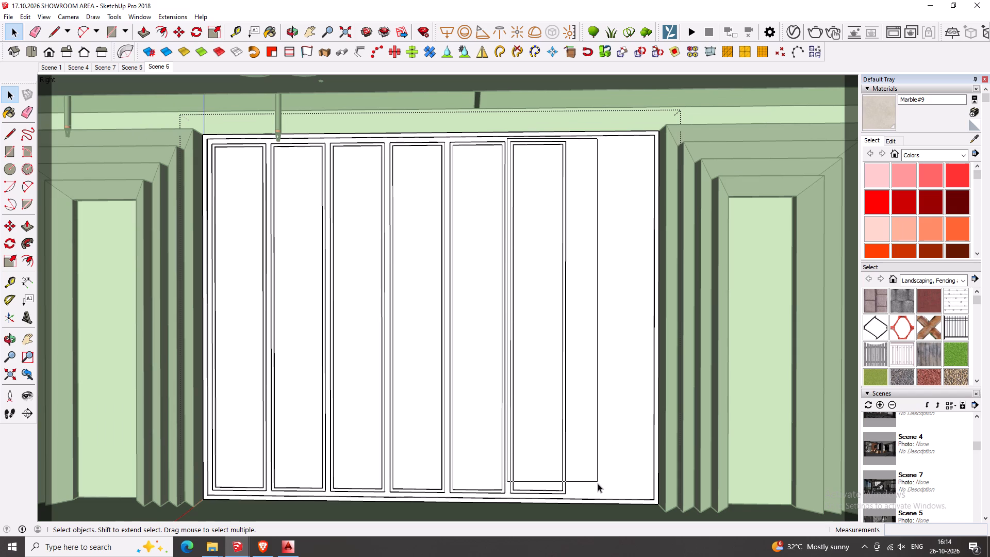
pyautogui.moveTo(598, 483); pyautogui.dragTo(597, 496)
pyautogui.press('n')
pyautogui.press('m')
pyautogui.scroll(3, 508, 468)
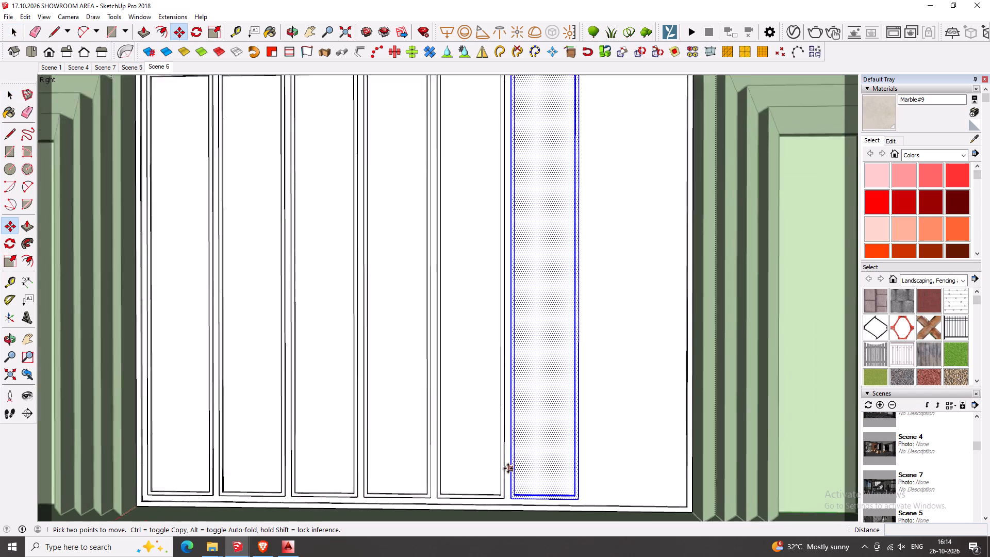
pyautogui.click(504, 456)
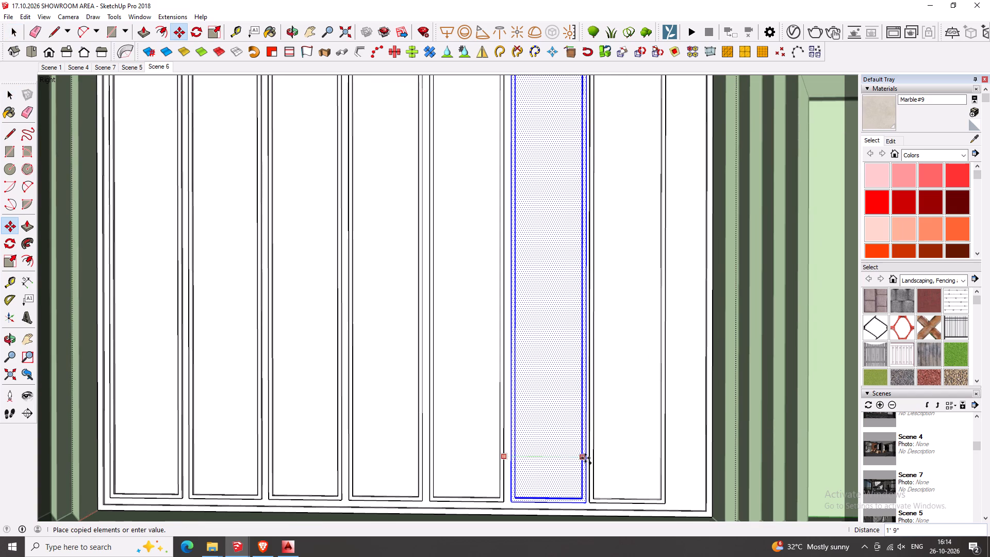
pyautogui.click(586, 458)
# Measure from the last strip's outer edge toward the panel's right border.
pyautogui.scroll(-6, 579, 449)
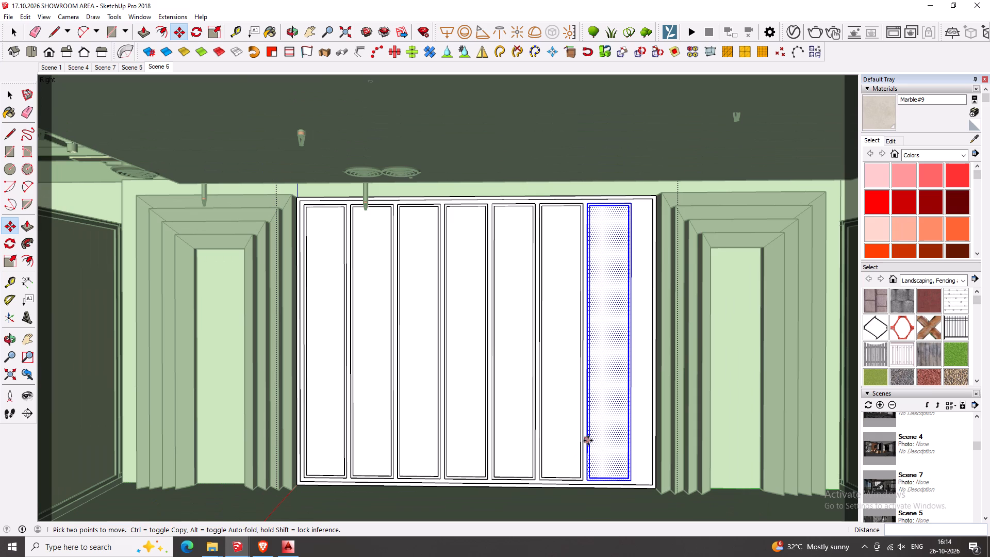
pyautogui.press('space')
pyautogui.scroll(4, 631, 457)
pyautogui.press('t')
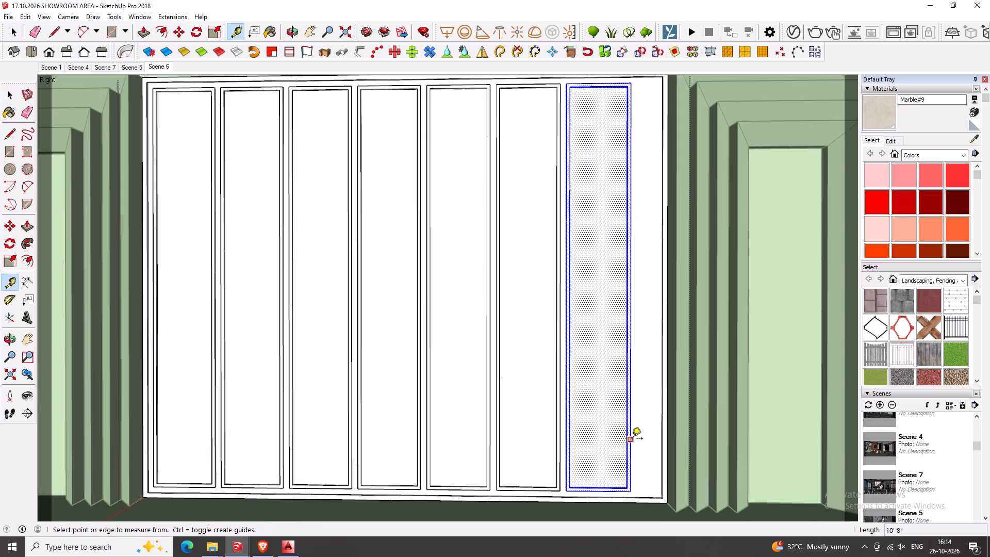
pyautogui.click(632, 436)
pyautogui.press('space')
# Select all seven vertical strips with their complete outer edges and move them 5" toward the panel's right end.
pyautogui.scroll(-3, 527, 412)
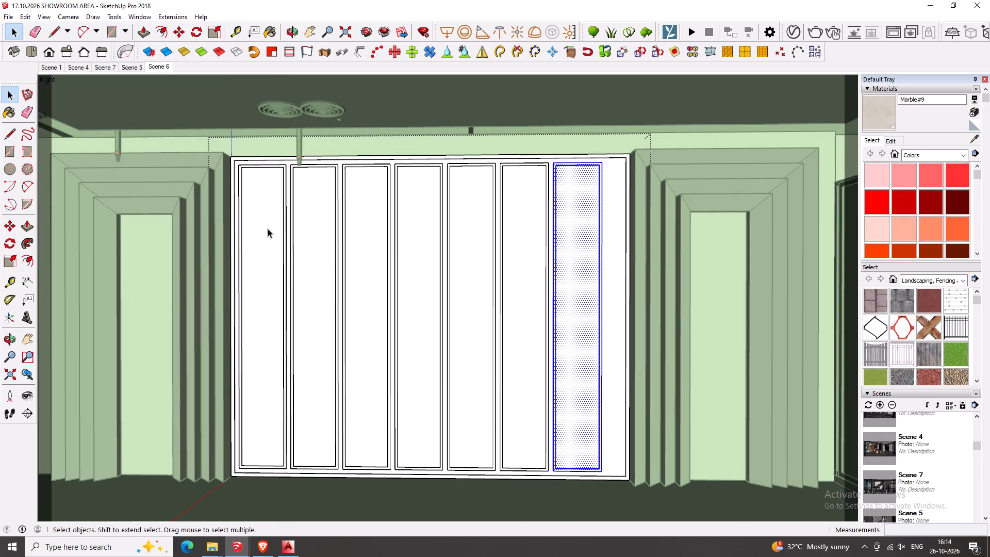
pyautogui.moveTo(237, 161); pyautogui.dragTo(523, 317)
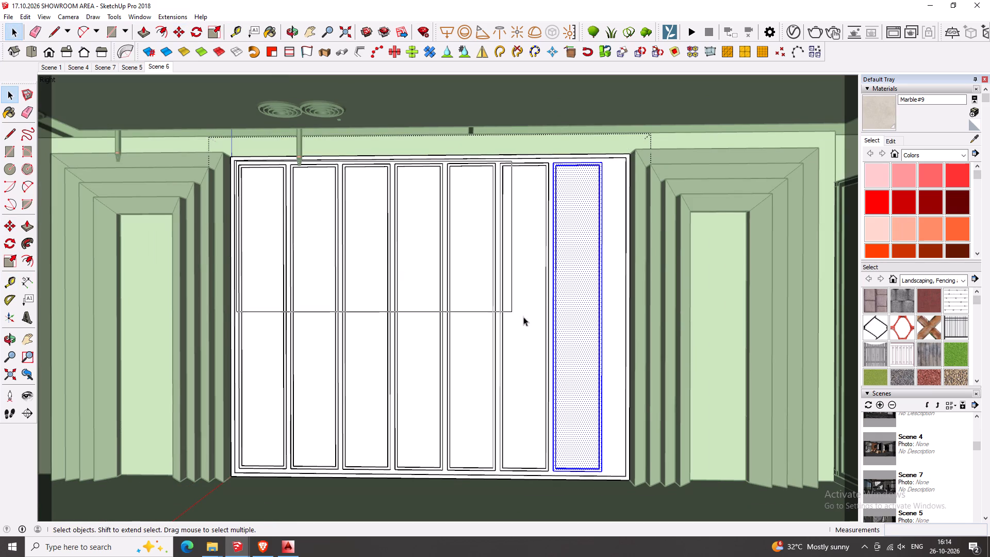
pyautogui.moveTo(523, 317); pyautogui.dragTo(610, 470)
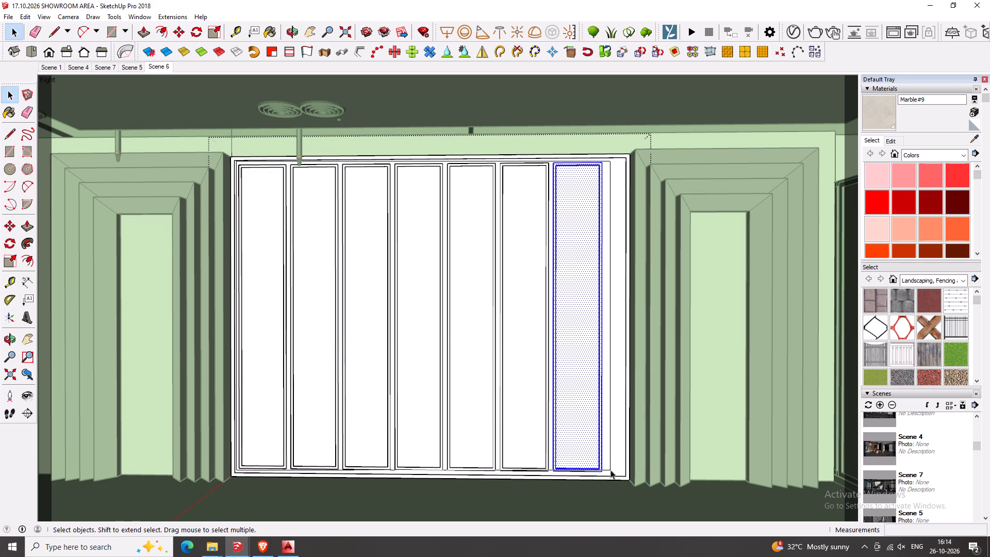
pyautogui.moveTo(610, 470); pyautogui.dragTo(615, 471)
pyautogui.press('m')
pyautogui.click(512, 429)
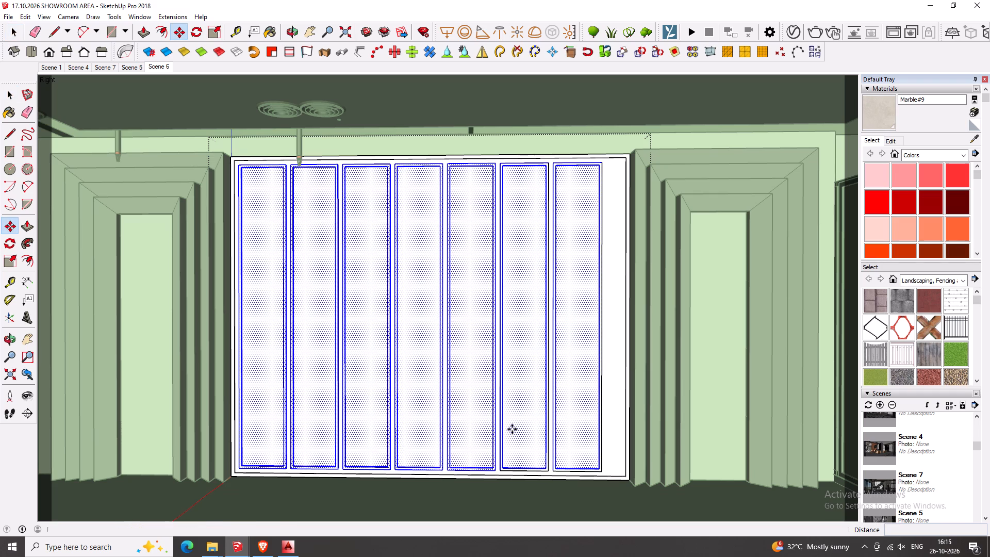
pyautogui.press('space')
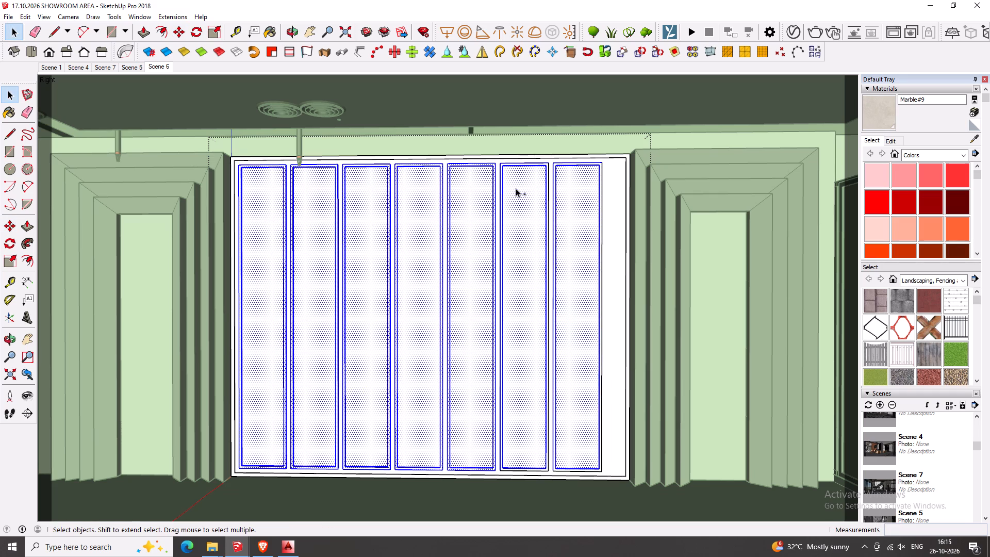
pyautogui.keyDown('ctrl'); pyautogui.moveTo(529, 160); pyautogui.dragTo(559, 466); pyautogui.keyUp('ctrl')
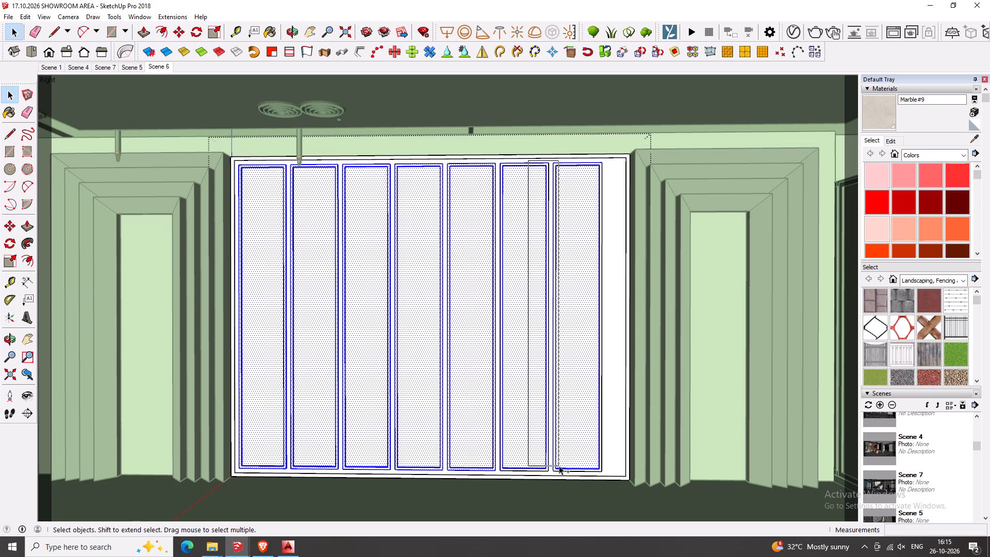
pyautogui.keyDown('ctrl'); pyautogui.moveTo(559, 466); pyautogui.dragTo(563, 472); pyautogui.keyUp('ctrl')
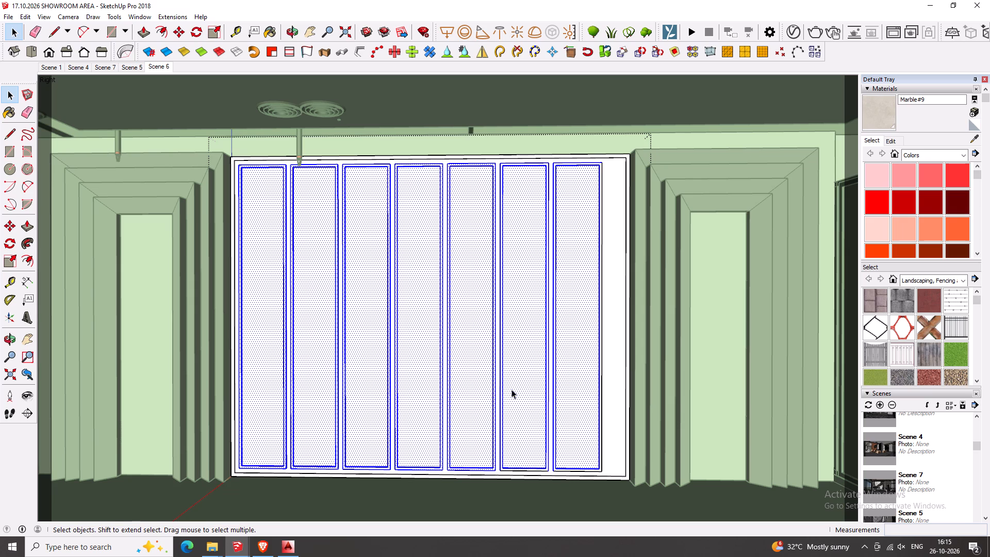
pyautogui.press('m')
pyautogui.click(511, 386)
pyautogui.press('space')
pyautogui.keyDown('ctrl'); pyautogui.moveTo(586, 159); pyautogui.dragTo(611, 469); pyautogui.keyUp('ctrl')
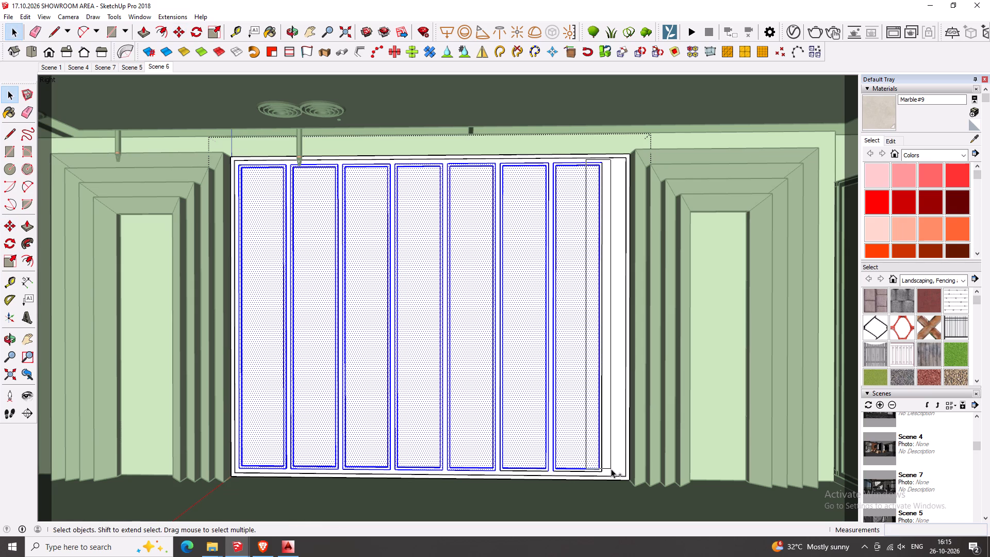
pyautogui.keyDown('ctrl'); pyautogui.moveTo(611, 469); pyautogui.dragTo(610, 472); pyautogui.keyUp('ctrl')
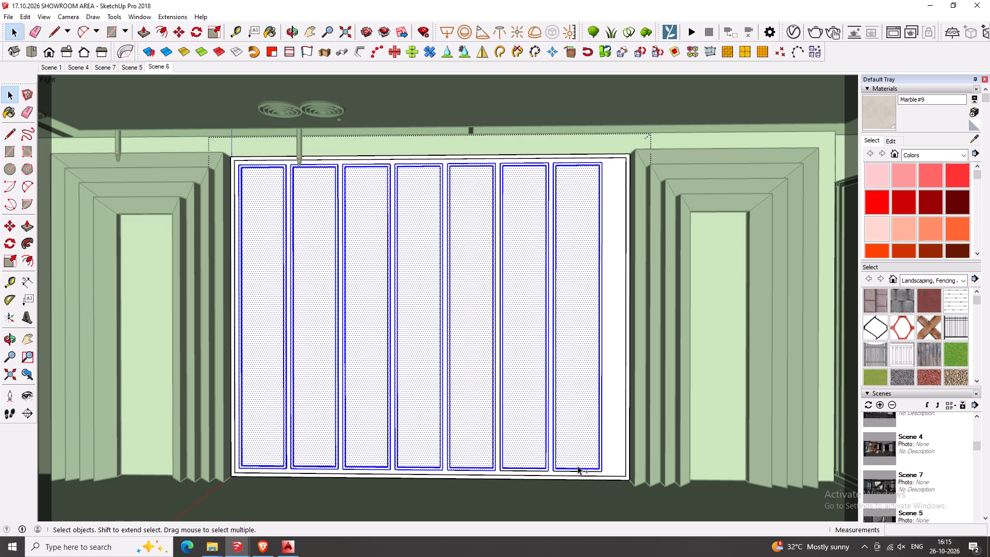
pyautogui.keyDown('ctrl'); pyautogui.moveTo(498, 435); pyautogui.dragTo(510, 451); pyautogui.keyUp('ctrl')
pyautogui.keyDown('ctrl'); pyautogui.moveTo(510, 451); pyautogui.dragTo(612, 472); pyautogui.keyUp('ctrl')
pyautogui.keyDown('ctrl'); pyautogui.moveTo(612, 472); pyautogui.dragTo(612, 473); pyautogui.keyUp('ctrl')
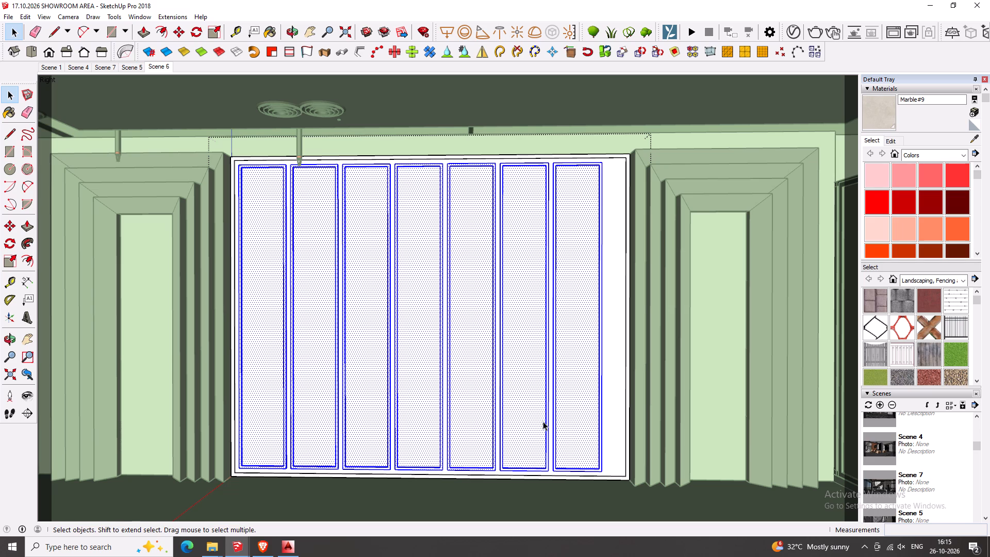
pyautogui.press('m')
pyautogui.click(509, 394)
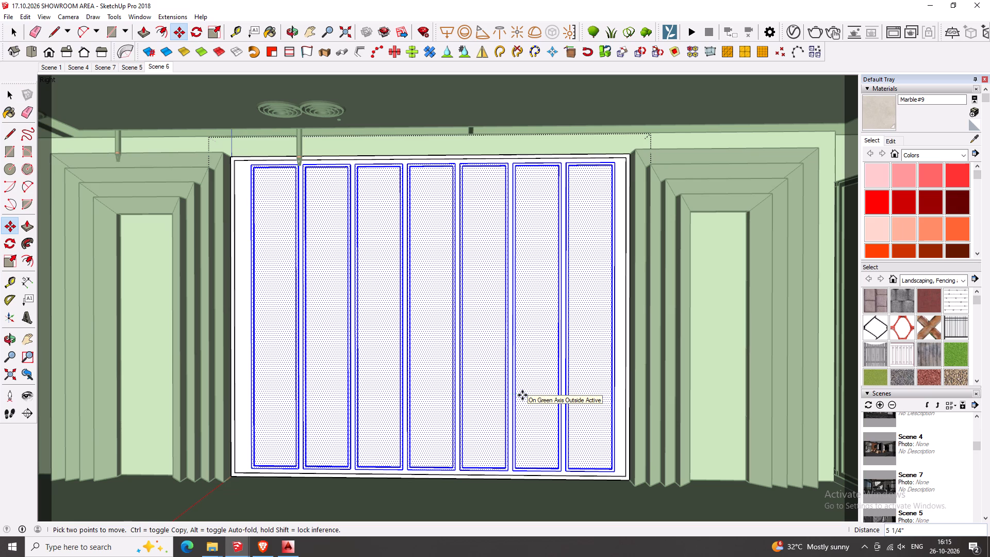
pyautogui.press('5')
pyautogui.press('Return')
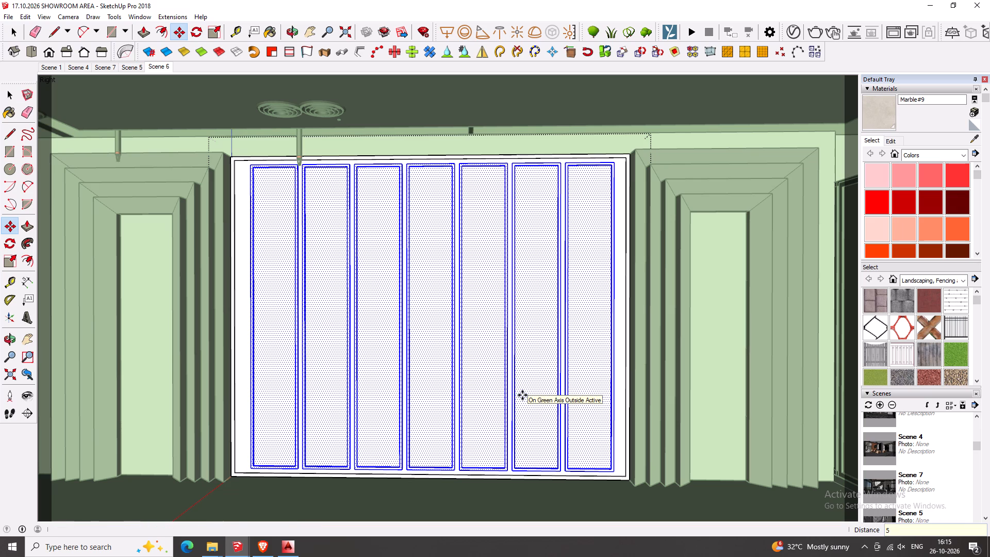
# Measure the gap between the first strip's outer edge and the panel's left border.
pyautogui.scroll(5, 271, 432)
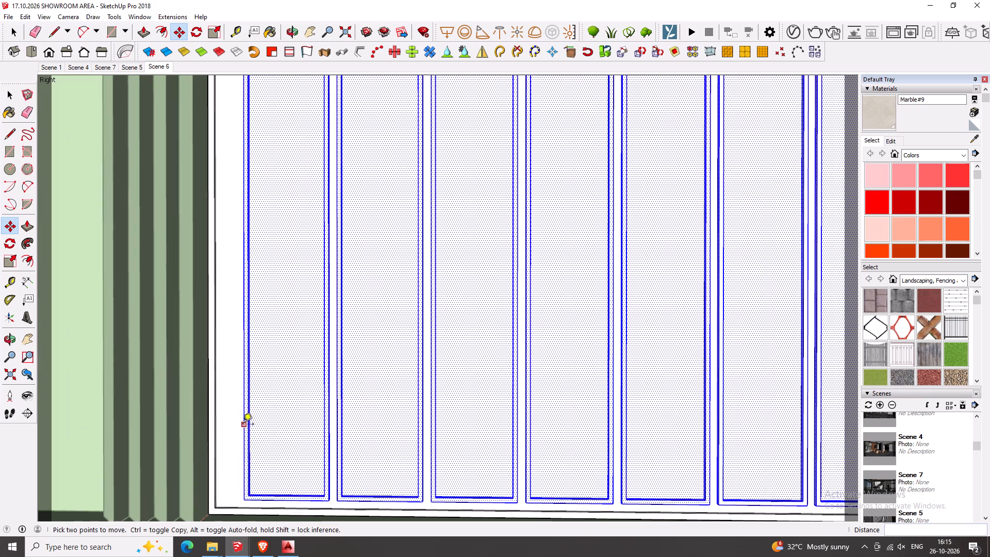
pyautogui.press('t')
pyautogui.scroll(3, 243, 425)
pyautogui.click(242, 421)
pyautogui.press('space')
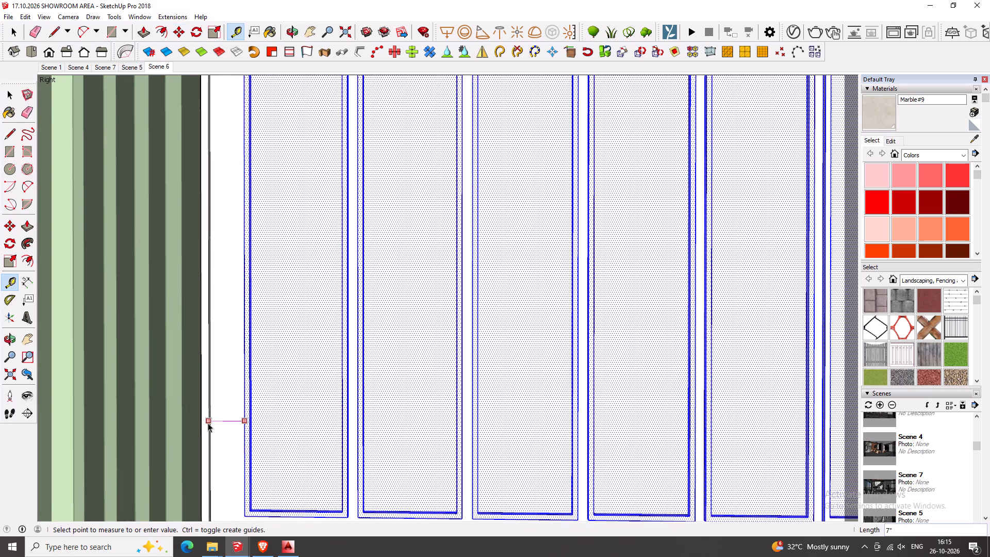
# Move all seven strips 1" back toward the panel's left end.
pyautogui.scroll(-4, 208, 423)
pyautogui.press('m')
pyautogui.click(271, 427)
pyautogui.press('1')
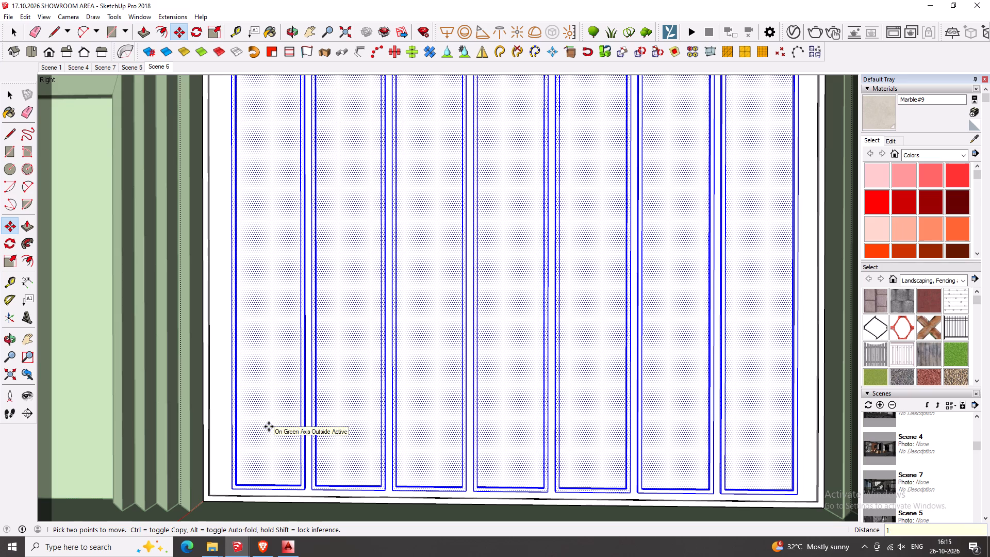
pyautogui.press('Return')
pyautogui.press('space')
# Select the bottom edges of all seven strips and raise them 4.5".
pyautogui.moveTo(224, 430); pyautogui.dragTo(642, 512)
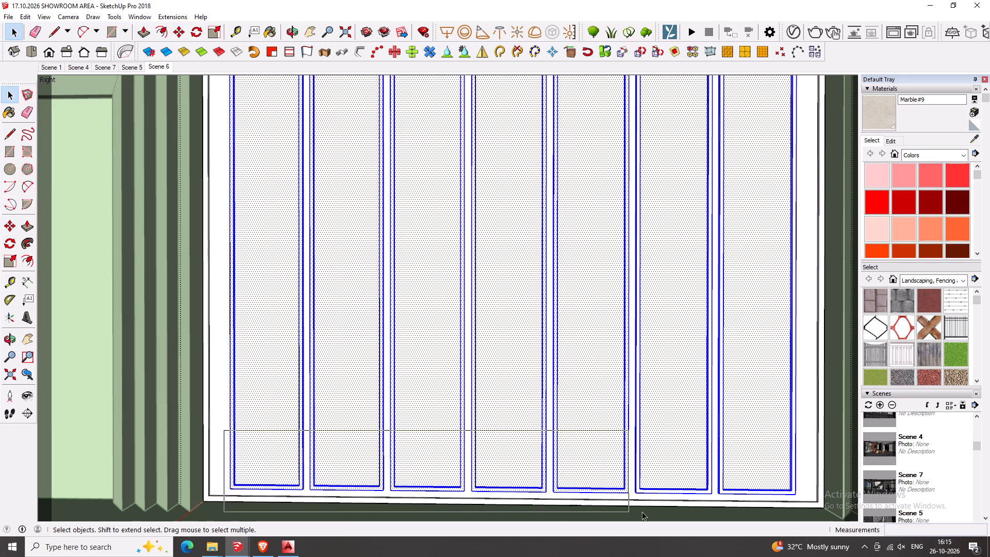
pyautogui.moveTo(642, 512); pyautogui.dragTo(808, 496)
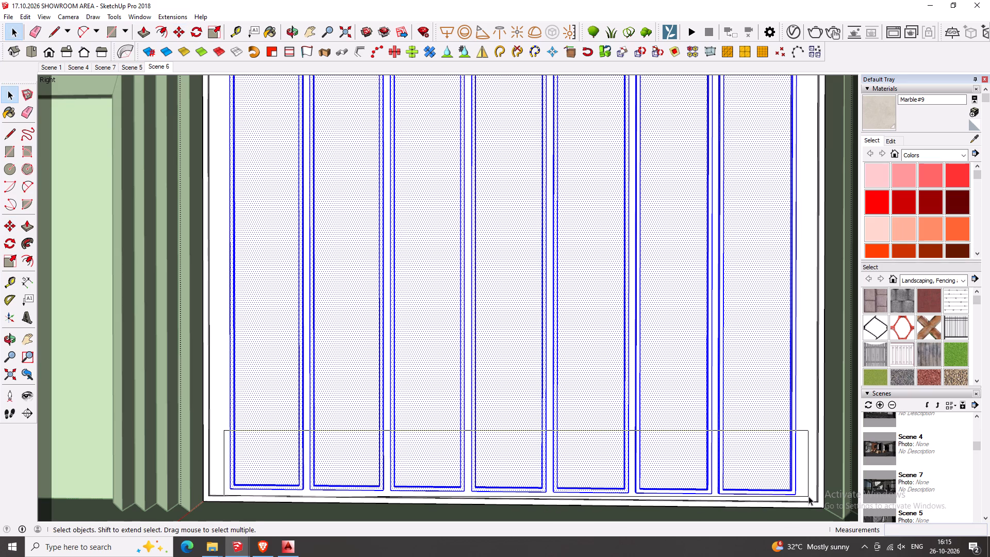
pyautogui.moveTo(808, 496); pyautogui.dragTo(810, 496)
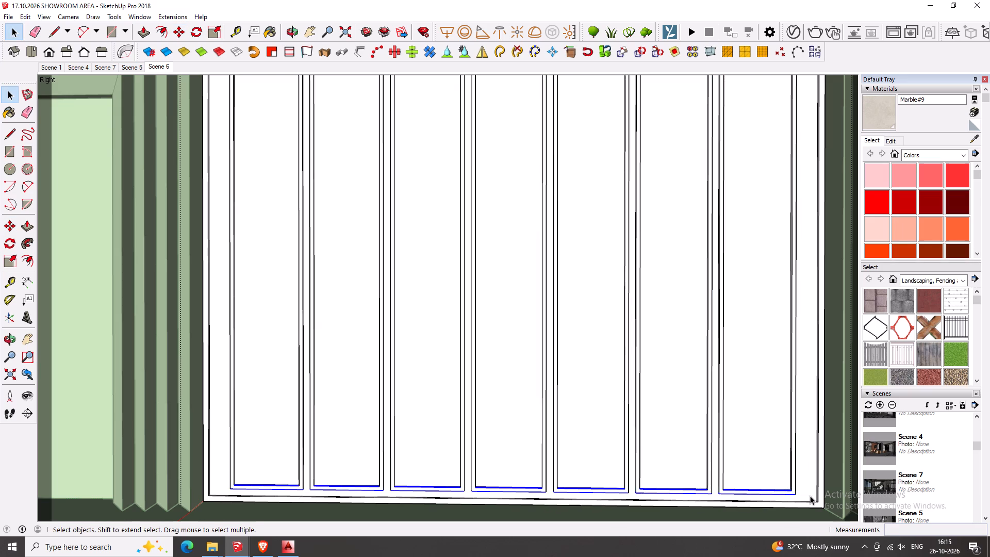
pyautogui.press(',')
pyautogui.press('m')
pyautogui.click(606, 478)
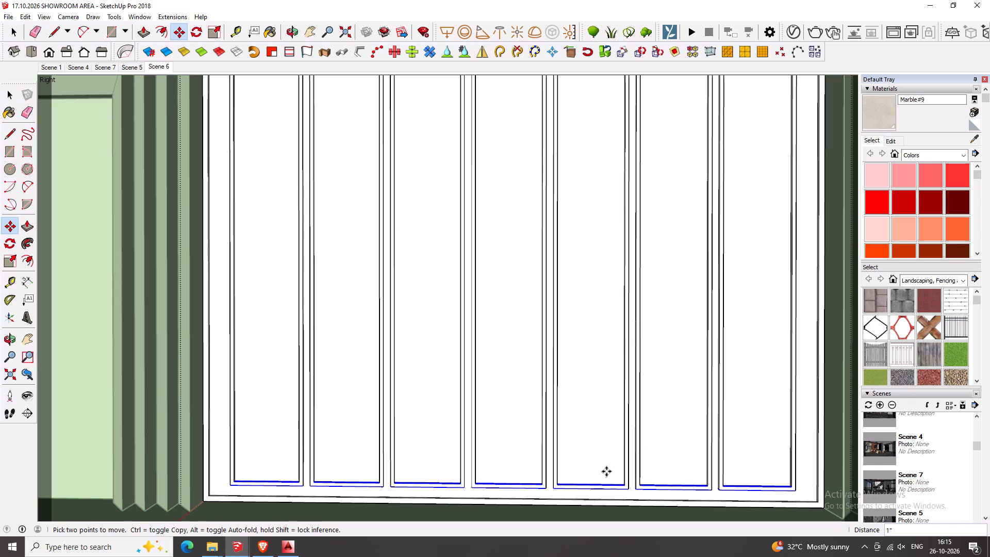
pyautogui.write('4.5')
pyautogui.press('Return')
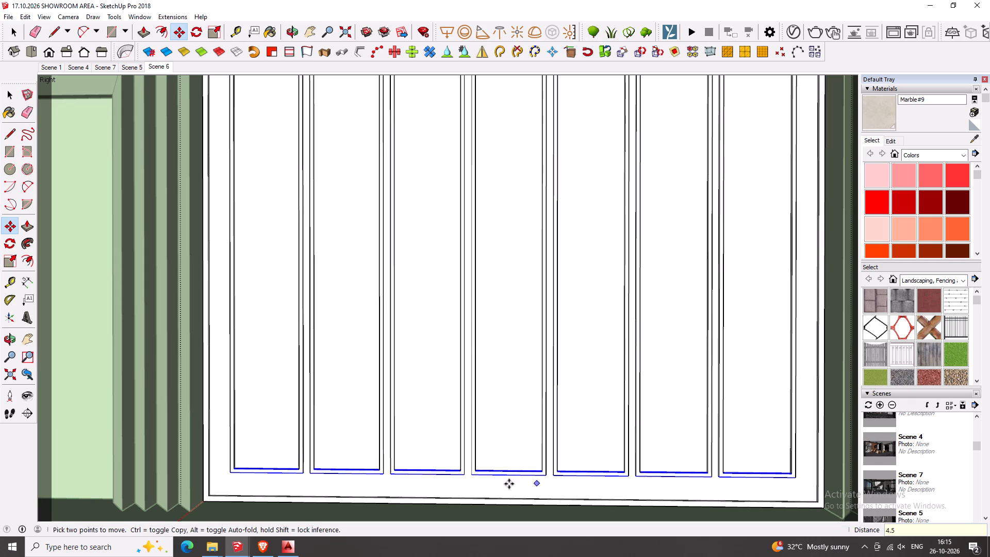
# Check the margin below the strips and lower their bottom edges by 0.5".
pyautogui.press('t')
pyautogui.click(446, 477)
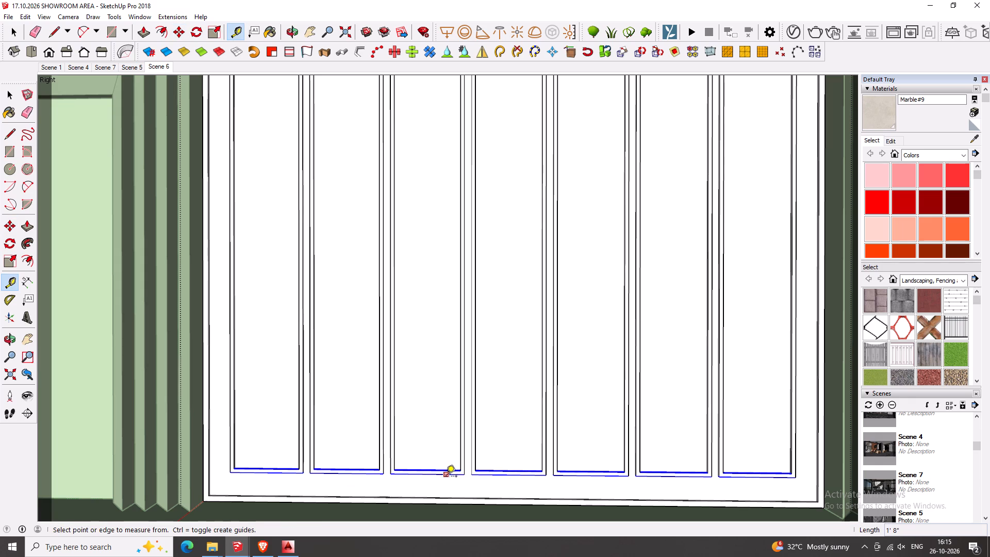
pyautogui.press('Escape')
pyautogui.scroll(4, 451, 494)
pyautogui.press('m')
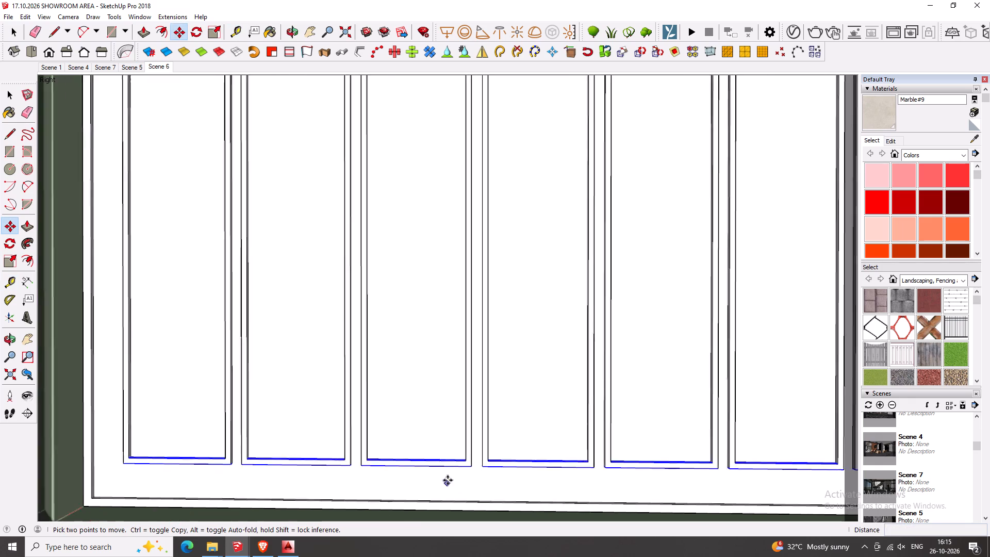
pyautogui.scroll(1, 448, 480)
pyautogui.moveTo(448, 474); pyautogui.dragTo(449, 481)
pyautogui.press('.')
pyautogui.press('5')
pyautogui.press('Return')
# Select the top edges of all seven strips and move them down 5".
pyautogui.scroll(-5, 391, 474)
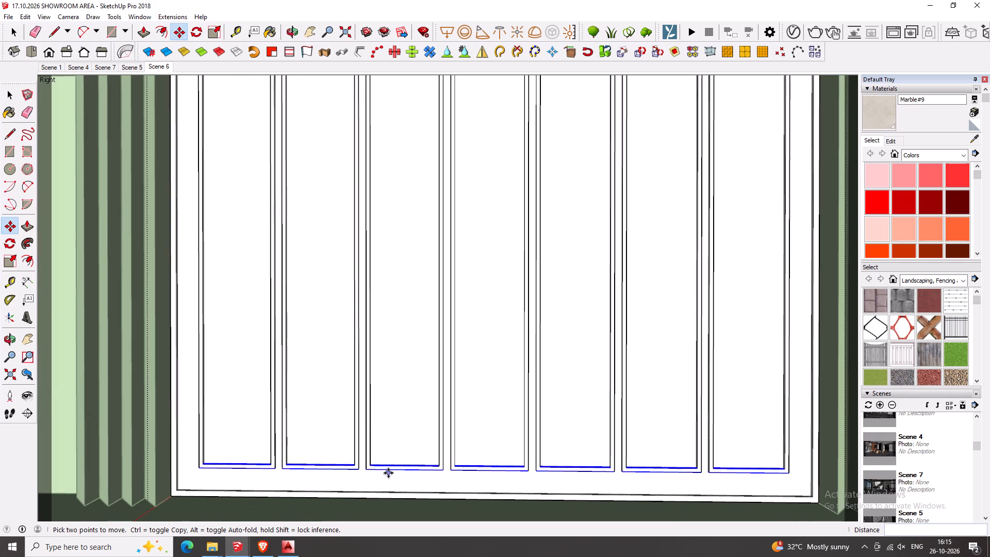
pyautogui.scroll(-6, 388, 473)
pyautogui.press('space')
pyautogui.scroll(3, 261, 174)
pyautogui.moveTo(275, 199); pyautogui.dragTo(277, 201)
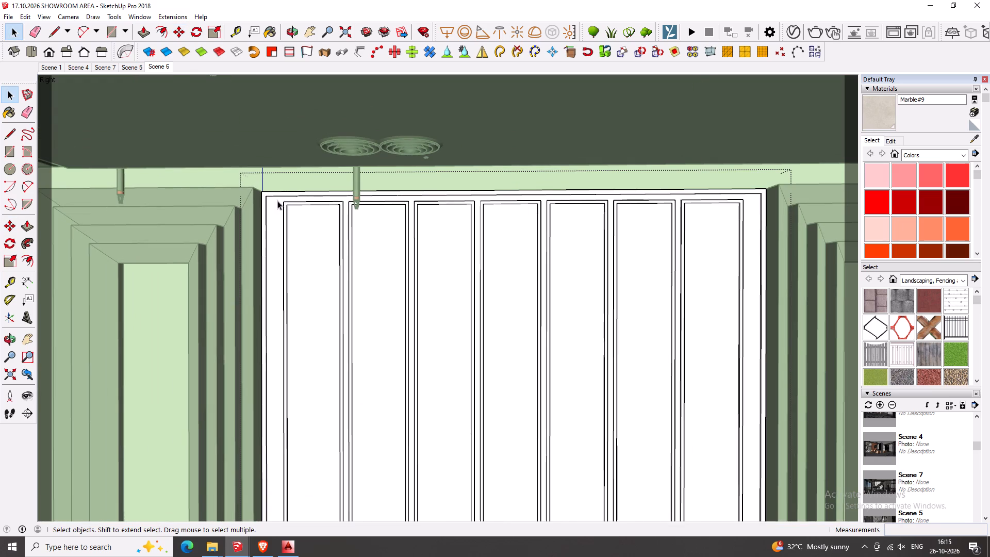
pyautogui.moveTo(277, 201); pyautogui.dragTo(757, 278)
pyautogui.press('m')
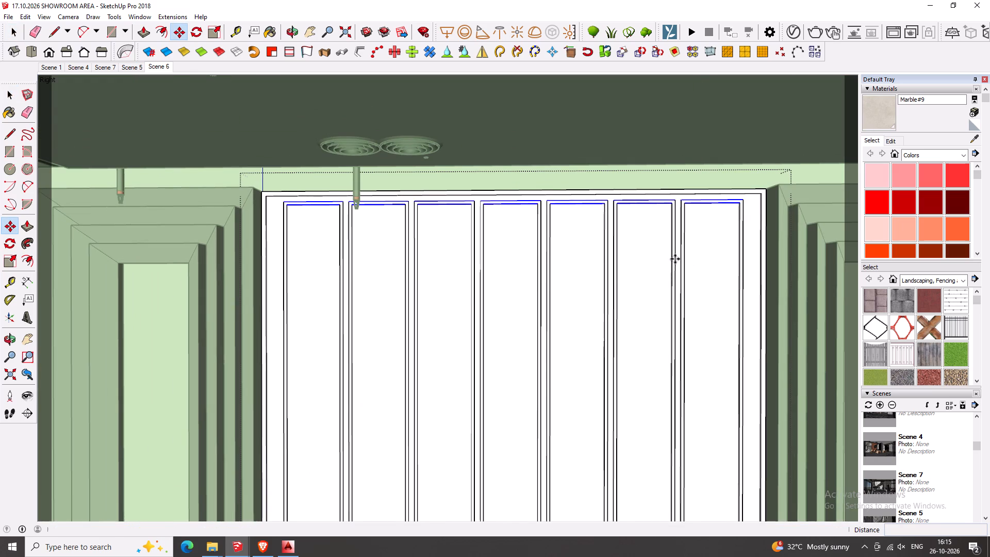
pyautogui.moveTo(675, 259); pyautogui.dragTo(674, 265)
pyautogui.press('5')
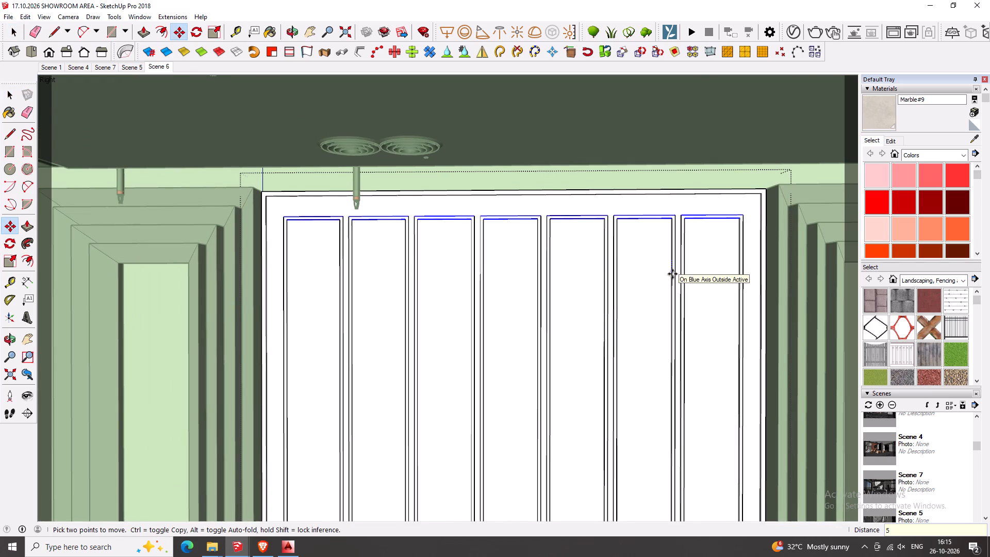
pyautogui.press('Return')
pyautogui.press('space')
pyautogui.press('Escape')
# Paint the white central strip panel with the Marble#9 material.
pyautogui.scroll(-3, 444, 261)
pyautogui.press('Escape')
pyautogui.moveTo(426, 276); pyautogui.dragTo(318, 253, button='middle')
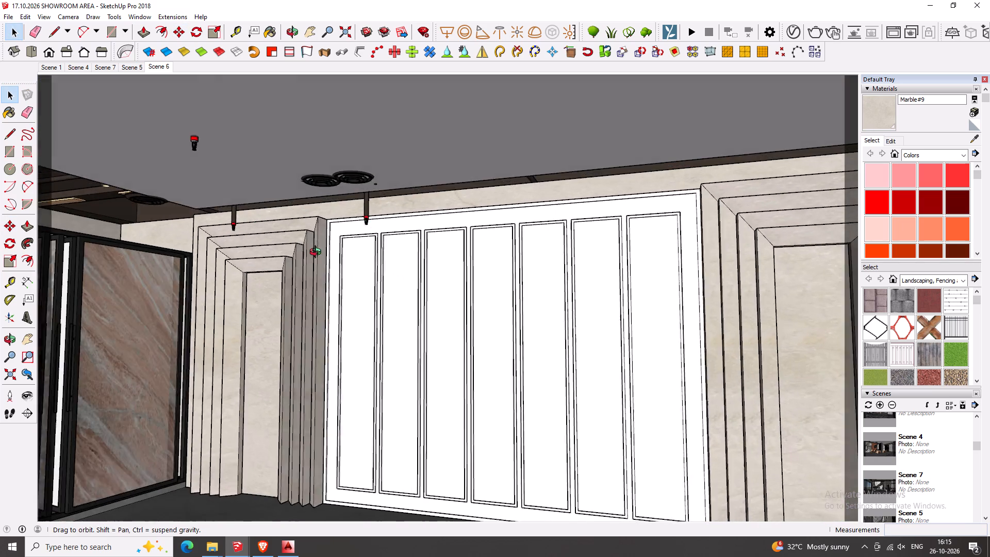
pyautogui.moveTo(318, 253); pyautogui.dragTo(427, 253, button='middle')
pyautogui.press('n')
pyautogui.write('VB')
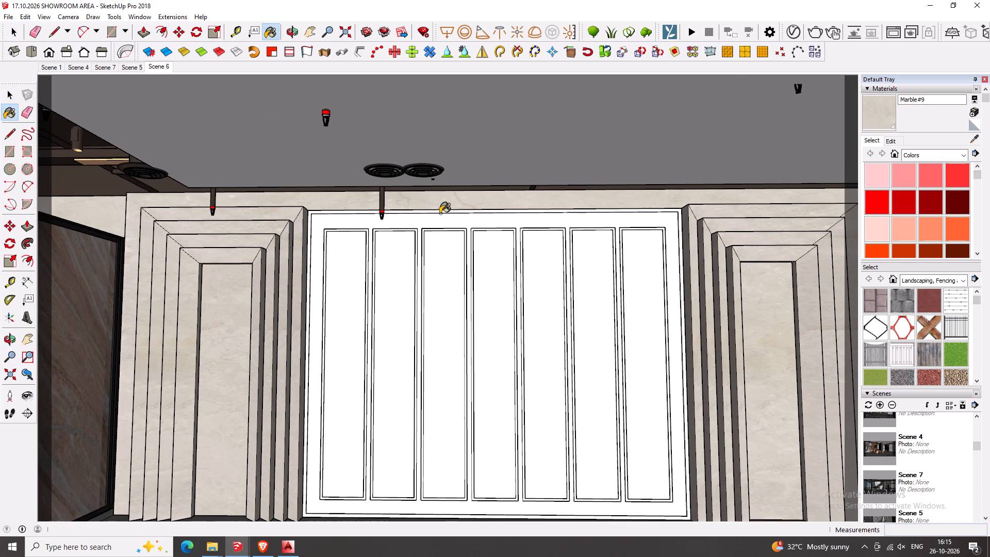
pyautogui.click(440, 214)
pyautogui.scroll(-4, 419, 334)
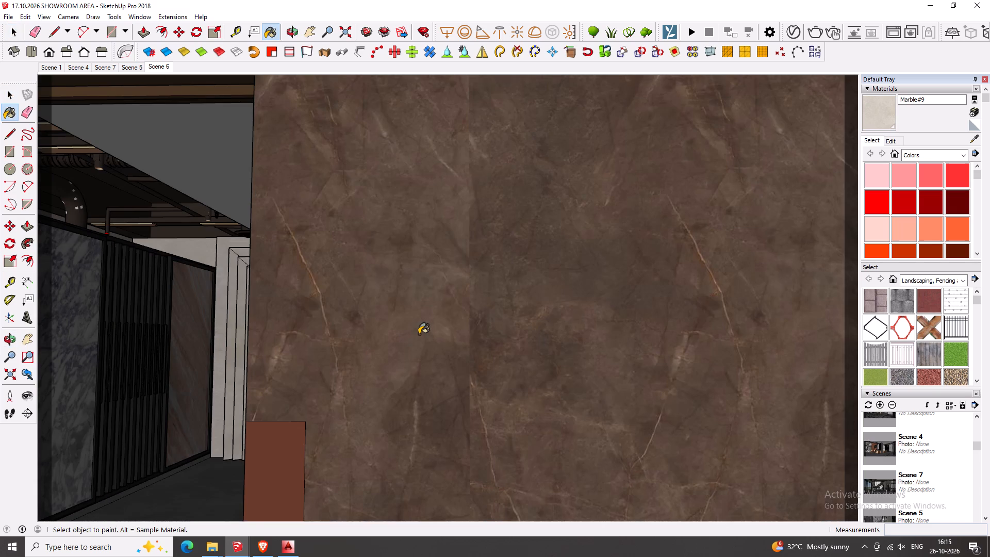
pyautogui.press('space')
# Review the model in saved scenes 6, 5, 7 and 4.
pyautogui.click(158, 66)
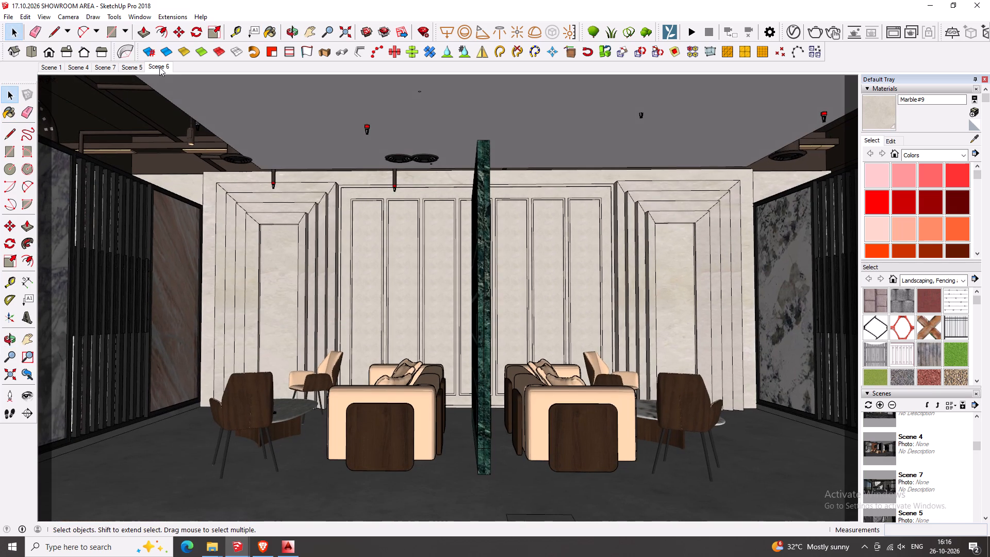
pyautogui.click(142, 67)
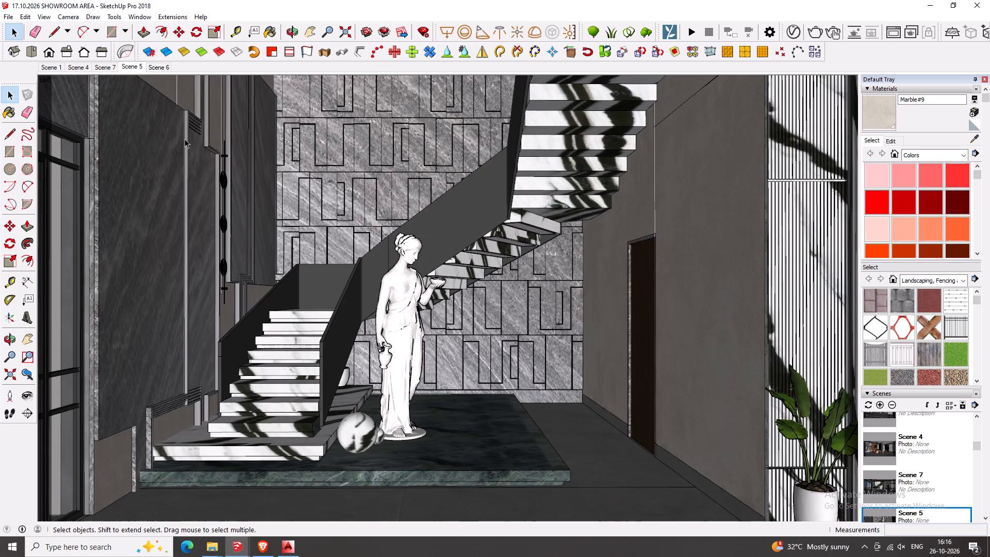
pyautogui.click(105, 70)
pyautogui.click(79, 66)
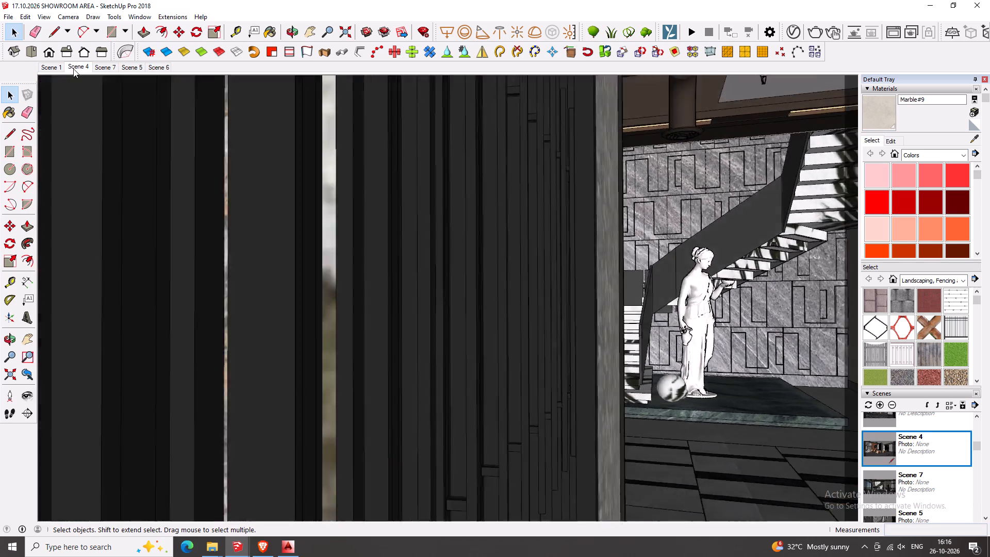
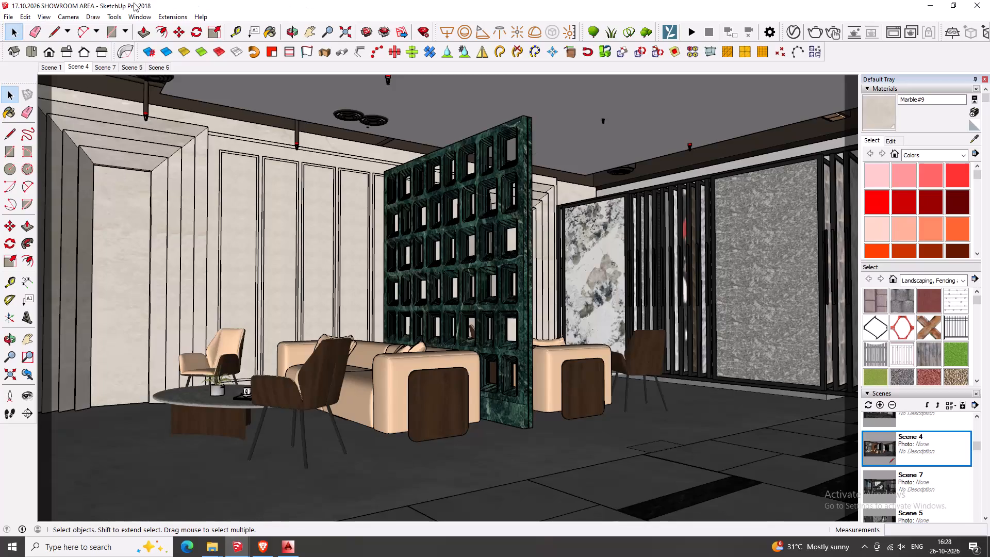
# Examine the stepped end frames and marble back wall from the seating area, facing the wall straight on with the green partition centred.
pyautogui.middleClick(228, 157)
pyautogui.click(187, 149)
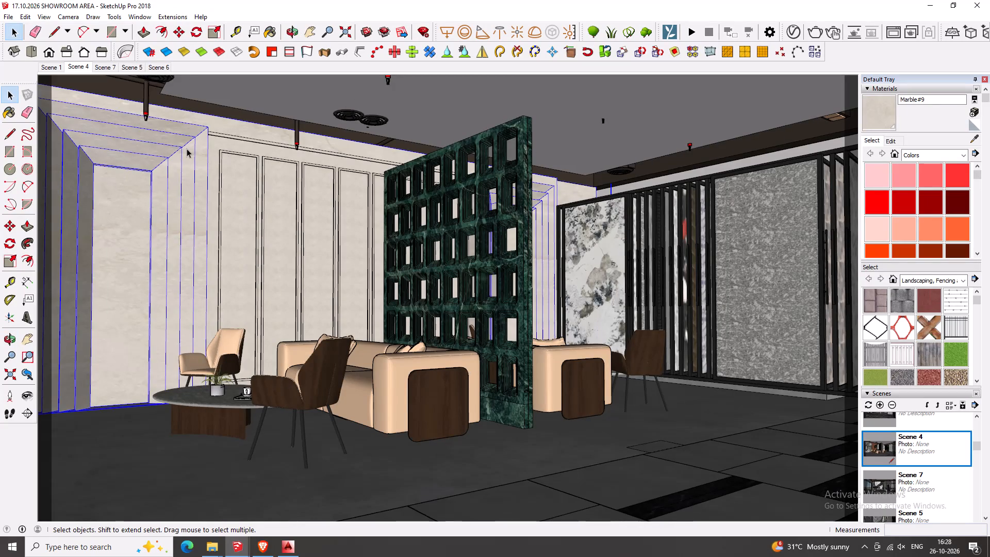
pyautogui.click(37, 397)
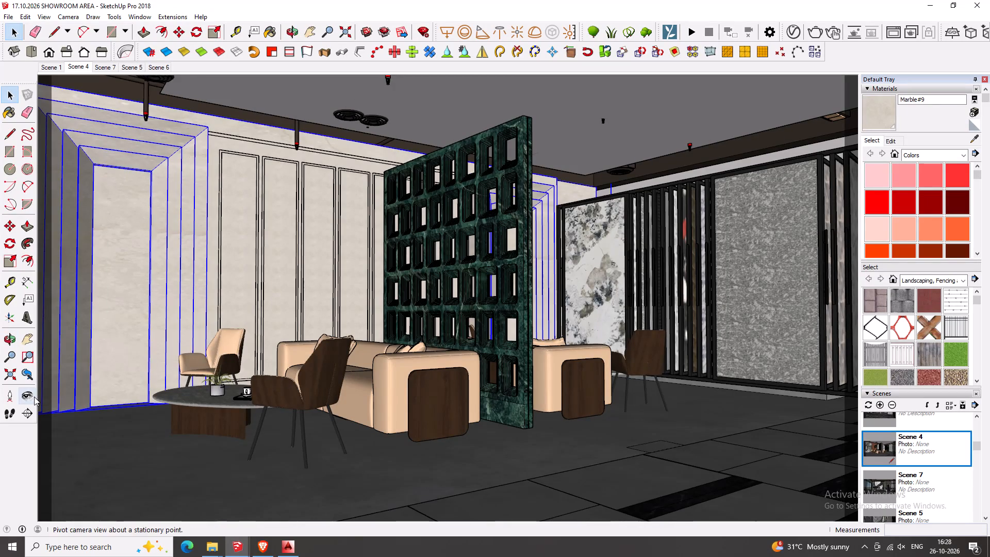
pyautogui.click(34, 396)
pyautogui.moveTo(483, 268); pyautogui.dragTo(337, 291)
pyautogui.moveTo(605, 265); pyautogui.dragTo(559, 270, button='middle')
pyautogui.moveTo(697, 246); pyautogui.dragTo(615, 227)
pyautogui.moveTo(635, 230); pyautogui.dragTo(648, 232, button='middle')
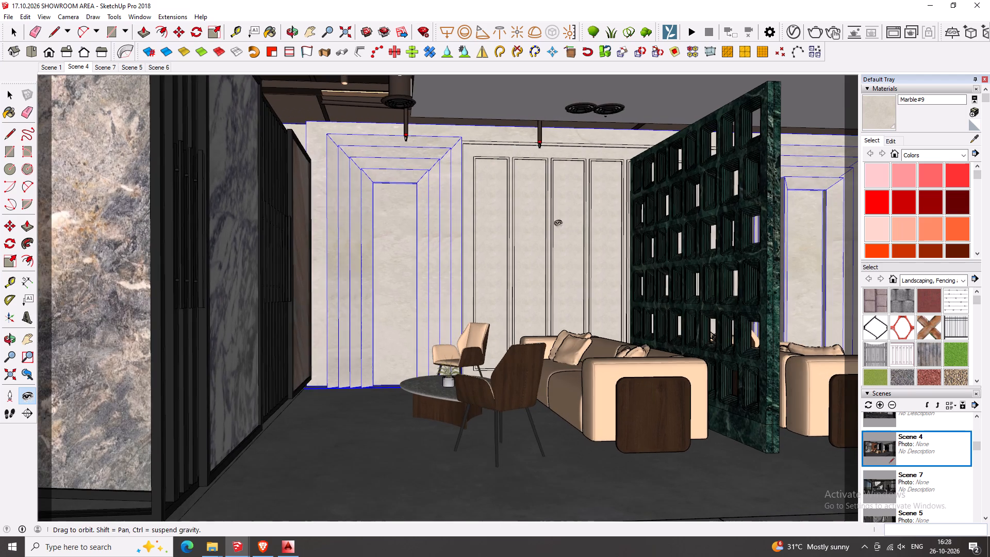
pyautogui.moveTo(558, 223); pyautogui.dragTo(748, 230)
pyautogui.moveTo(741, 231); pyautogui.dragTo(683, 234, button='middle')
pyautogui.moveTo(698, 227); pyautogui.dragTo(618, 229)
pyautogui.moveTo(650, 227); pyautogui.dragTo(646, 227, button='middle')
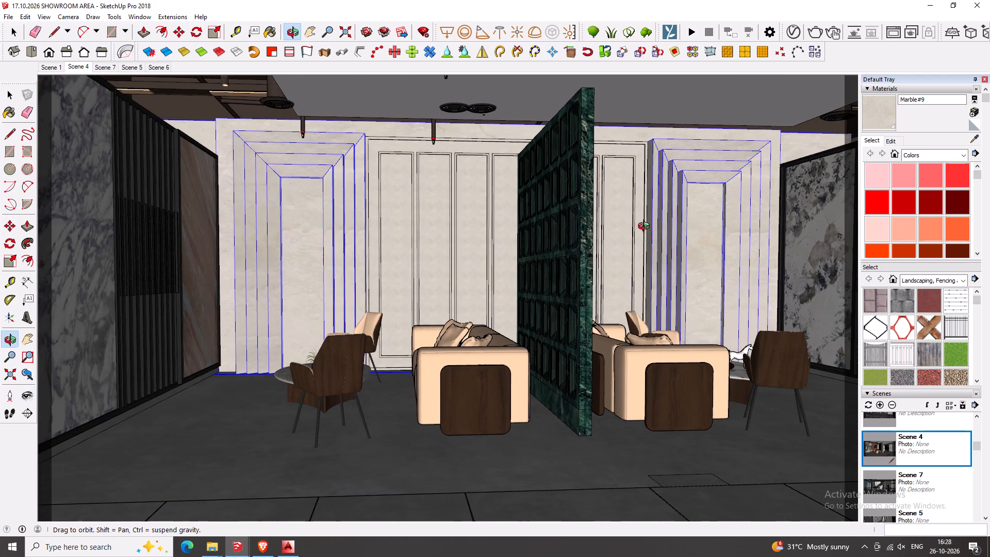
pyautogui.moveTo(646, 227); pyautogui.dragTo(630, 225, button='middle')
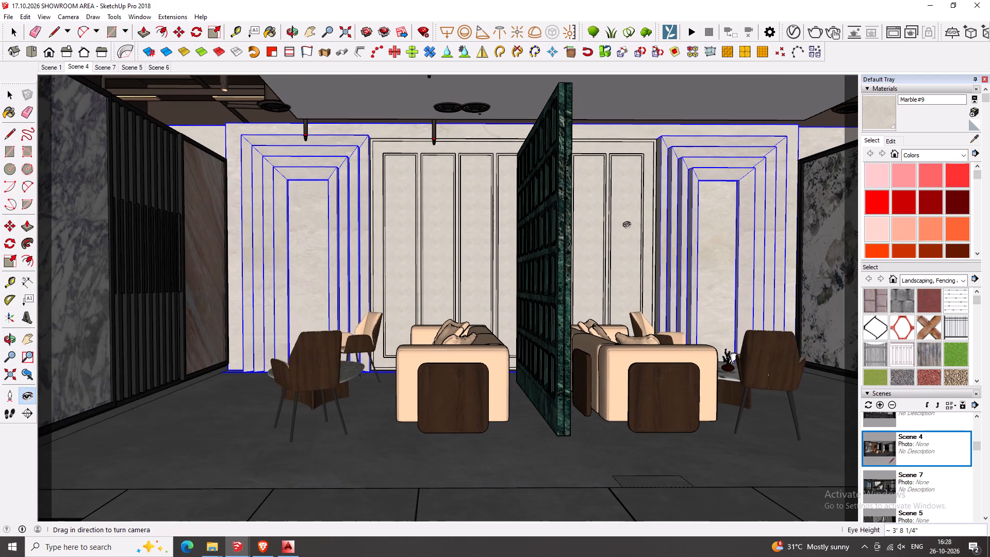
pyautogui.click(529, 237)
pyautogui.moveTo(656, 248); pyautogui.dragTo(637, 246, button='middle')
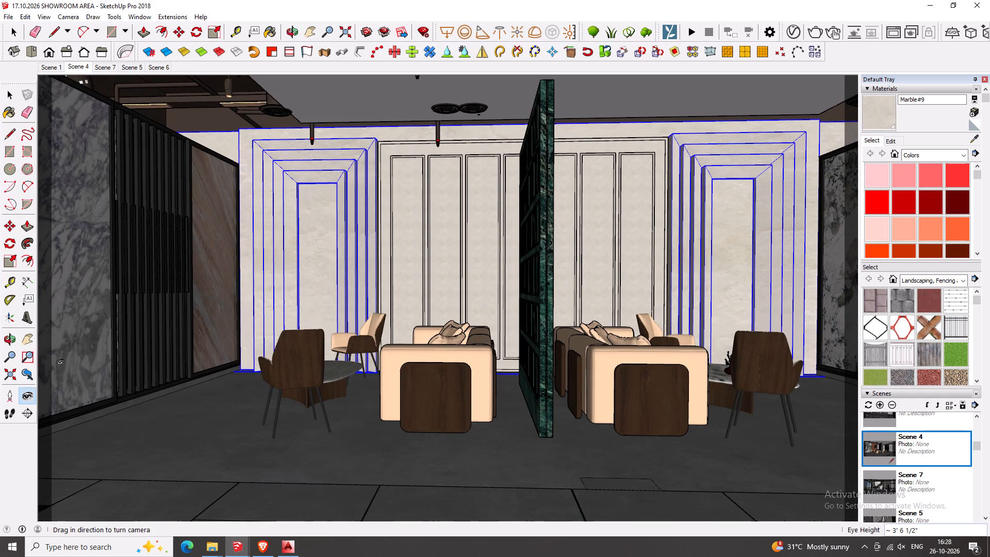
pyautogui.click(26, 341)
pyautogui.moveTo(451, 368); pyautogui.dragTo(340, 368)
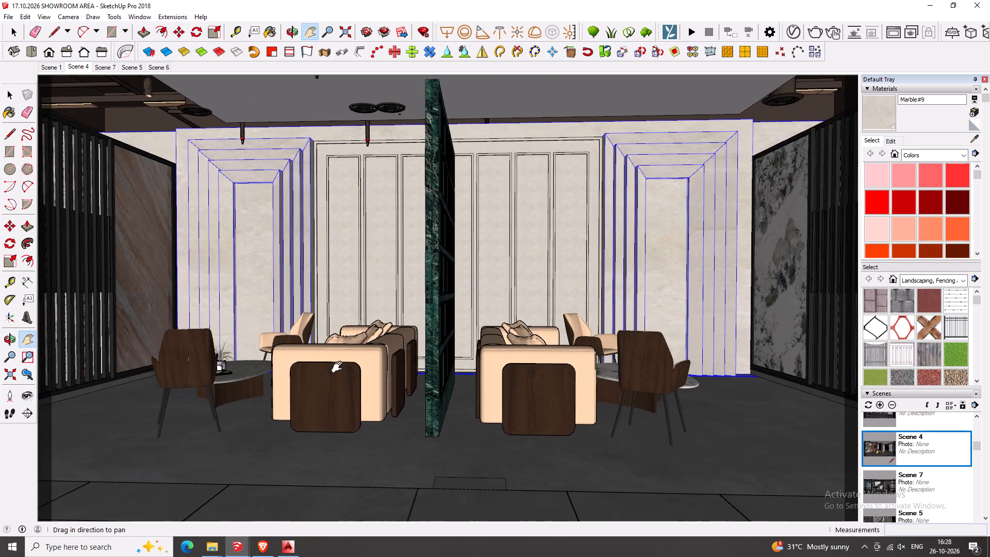
pyautogui.moveTo(340, 366); pyautogui.dragTo(361, 366, button='middle')
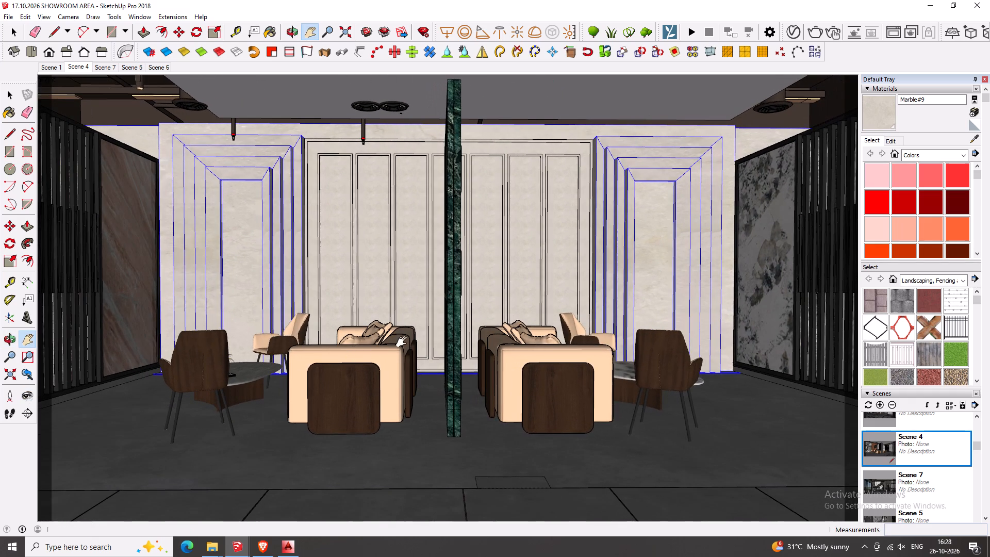
pyautogui.moveTo(404, 342); pyautogui.dragTo(389, 347)
pyautogui.middleClick(389, 347)
pyautogui.middleClick(387, 346)
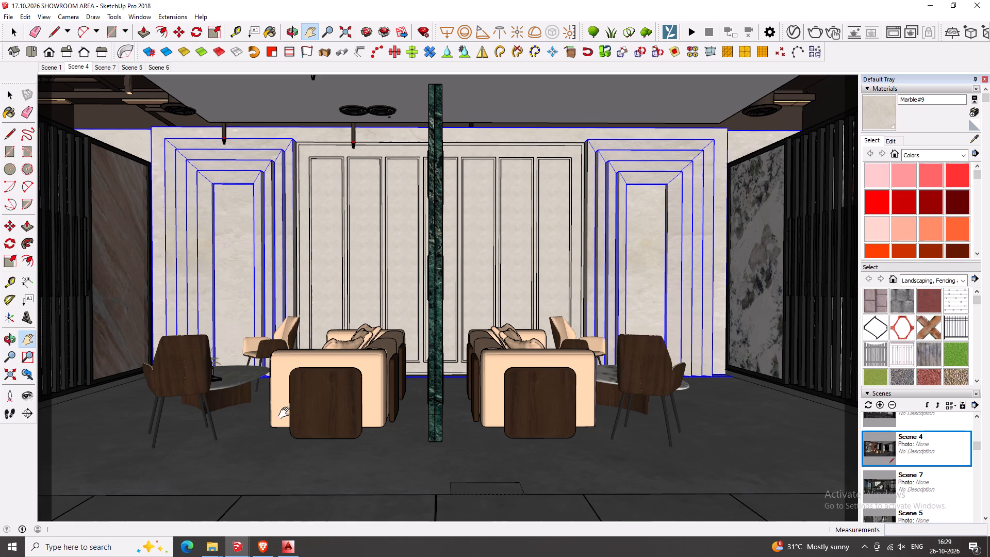
# Select the central strip panel and the stepped end frames in turn, and compare them in a closer frontal view.
pyautogui.click(10, 96)
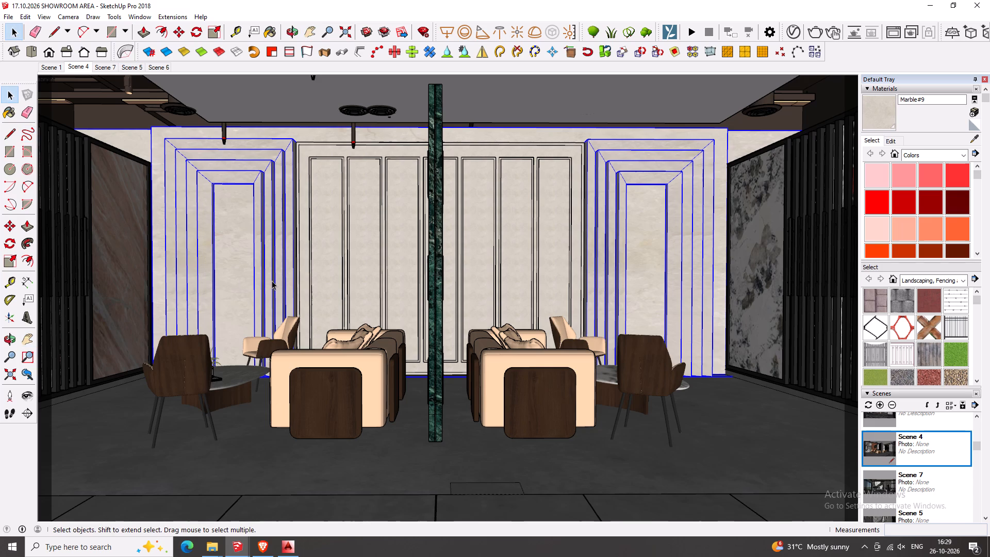
pyautogui.middleClick(273, 280)
pyautogui.click(334, 215)
pyautogui.click(654, 172)
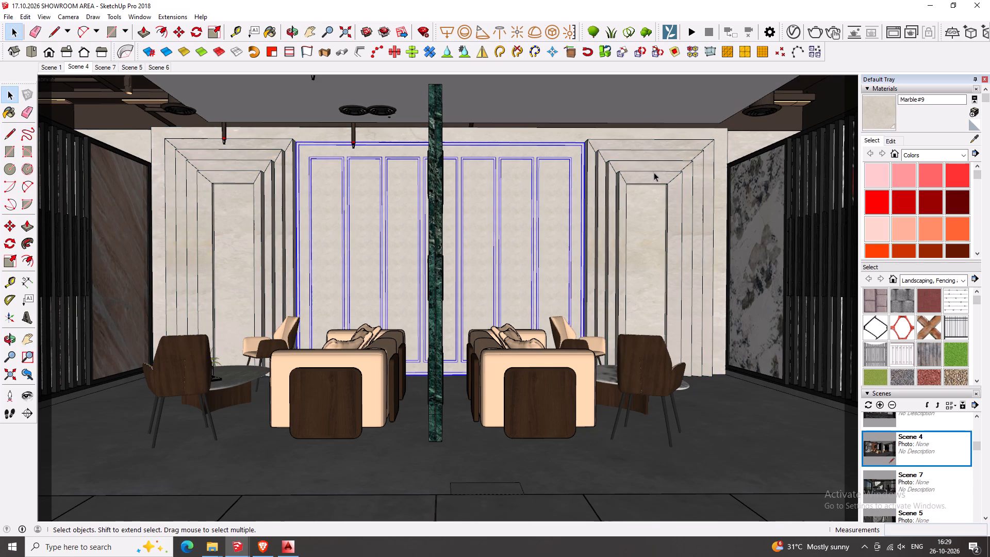
pyautogui.click(243, 183)
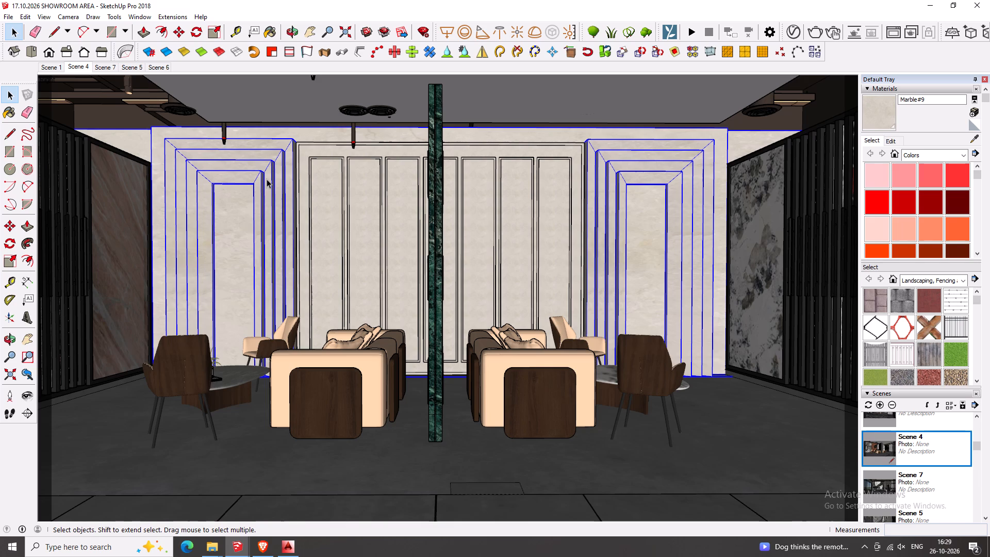
pyautogui.click(28, 338)
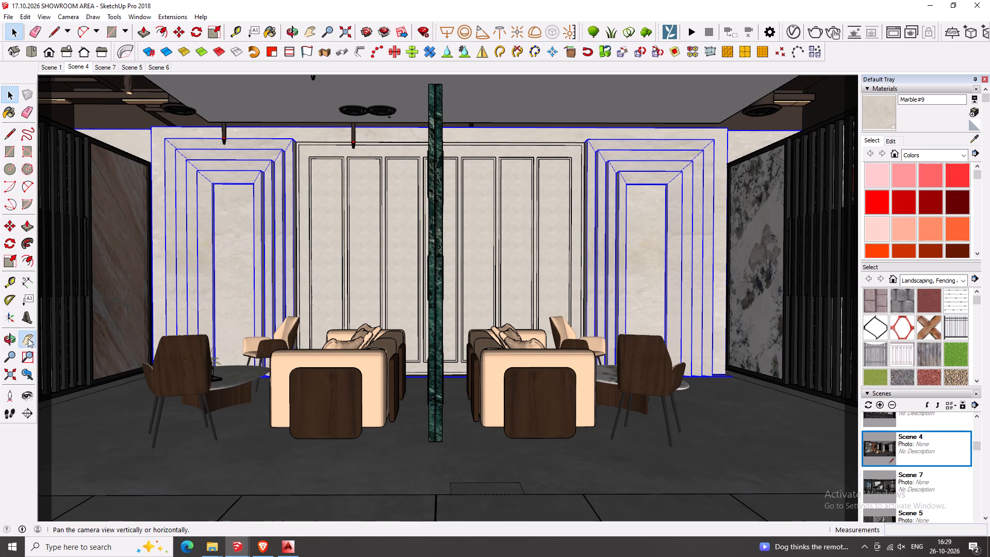
pyautogui.moveTo(698, 304); pyautogui.dragTo(692, 305)
pyautogui.moveTo(684, 306); pyautogui.dragTo(680, 306, button='middle')
pyautogui.moveTo(604, 302); pyautogui.dragTo(652, 300)
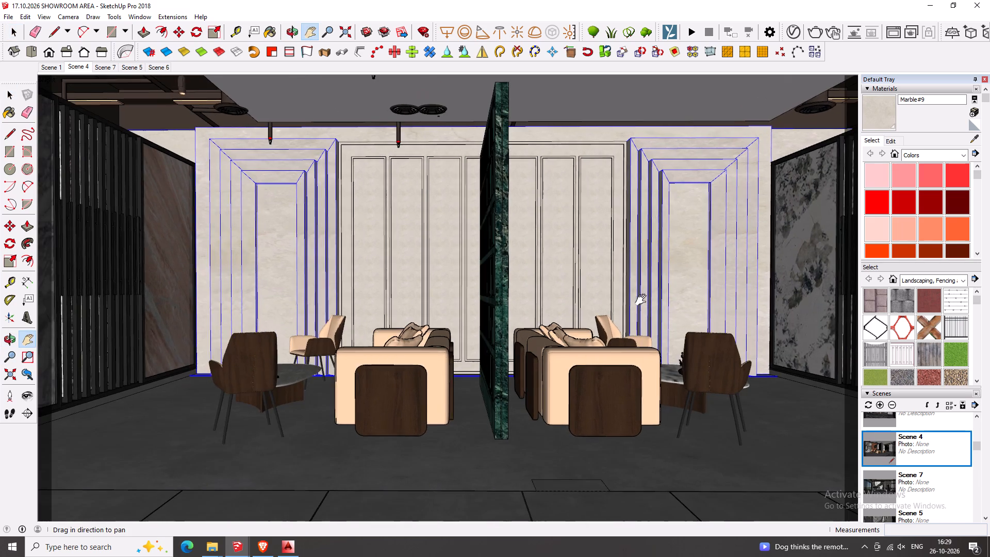
pyautogui.scroll(1, 637, 300)
pyautogui.moveTo(622, 299); pyautogui.dragTo(616, 299, button='middle')
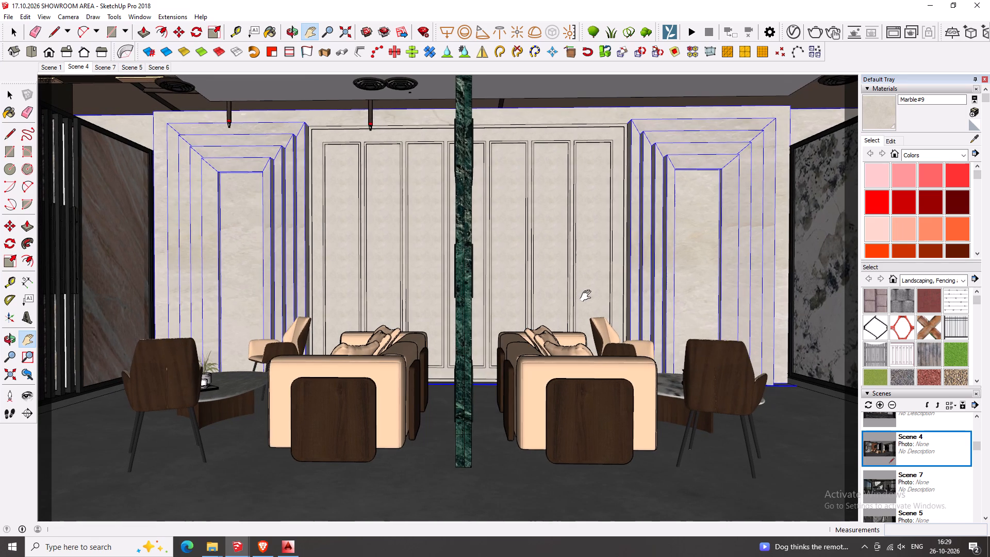
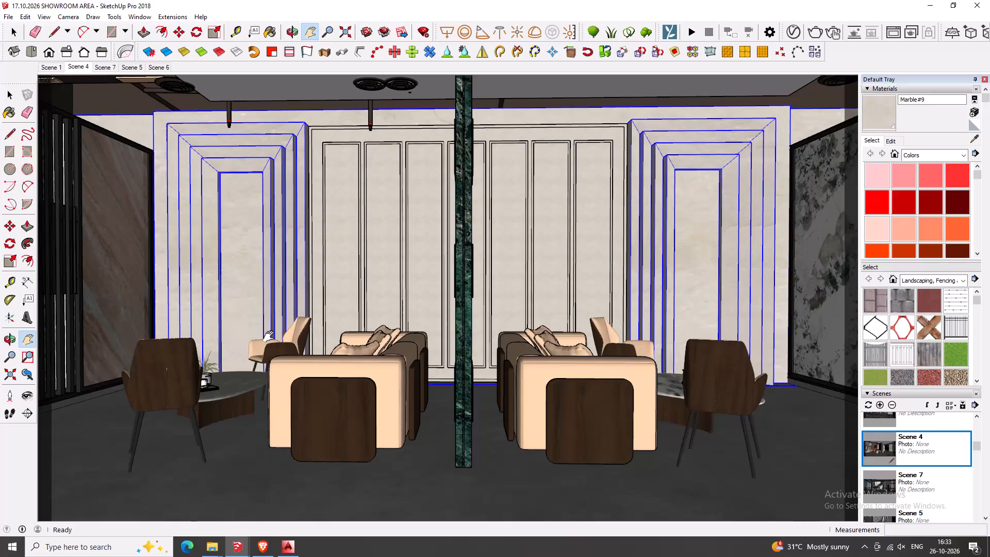
# Paint the two outer steps of the left end frame with the floor's Marble#1.
pyautogui.middleClick(304, 252)
pyautogui.press('space')
pyautogui.doubleClick(285, 280)
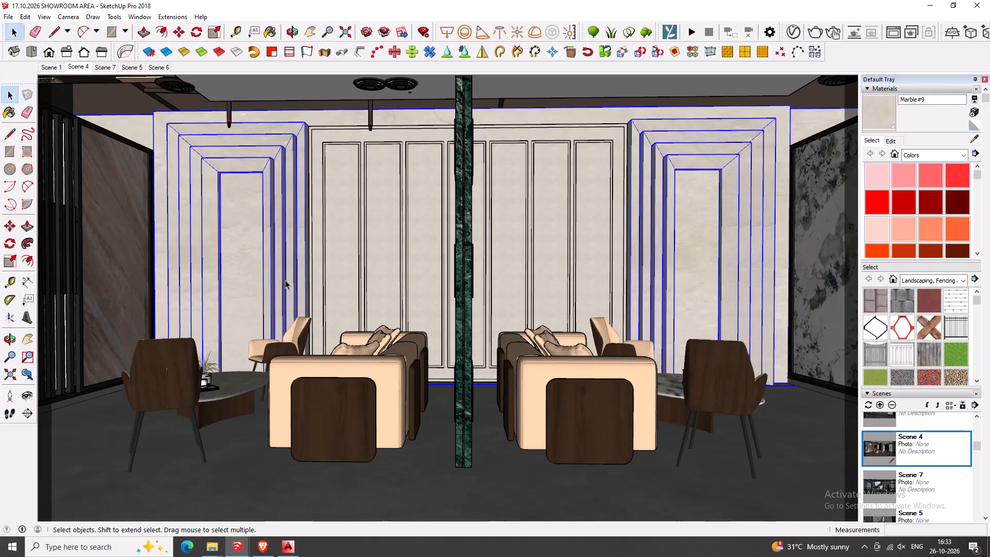
pyautogui.click(279, 295)
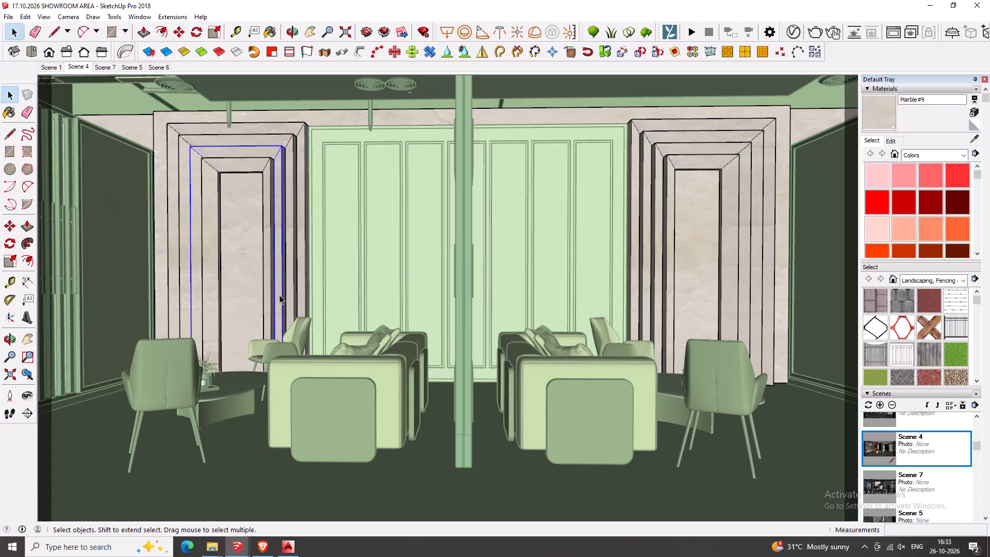
pyautogui.press('b')
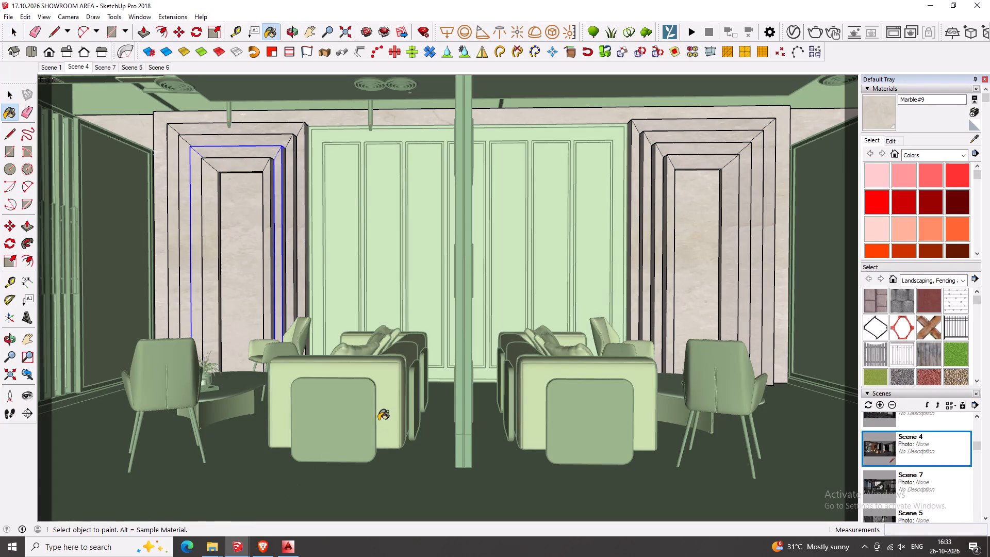
pyautogui.keyDown('alt'); pyautogui.click(420, 480); pyautogui.keyUp('alt')
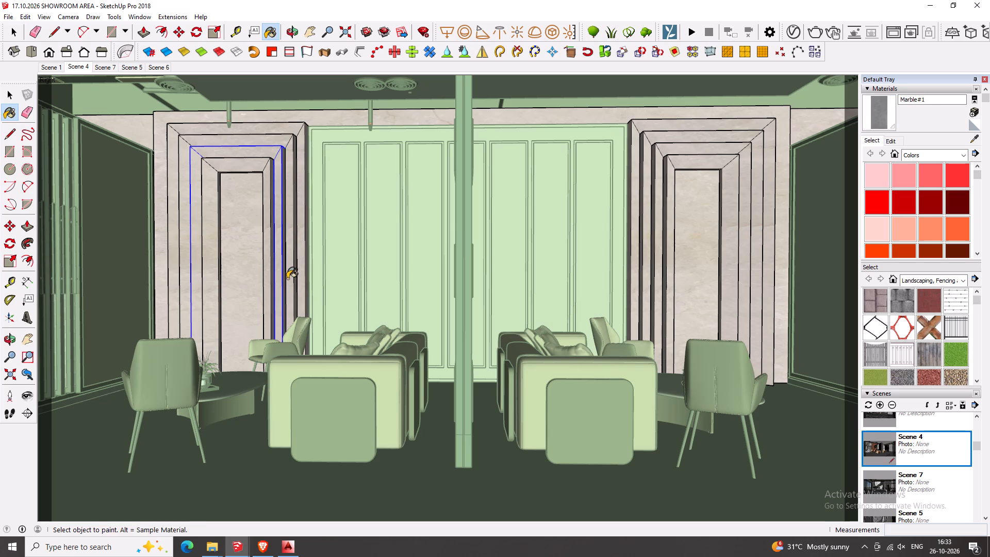
pyautogui.press('space')
pyautogui.tripleClick(302, 163)
pyautogui.doubleClick(302, 163)
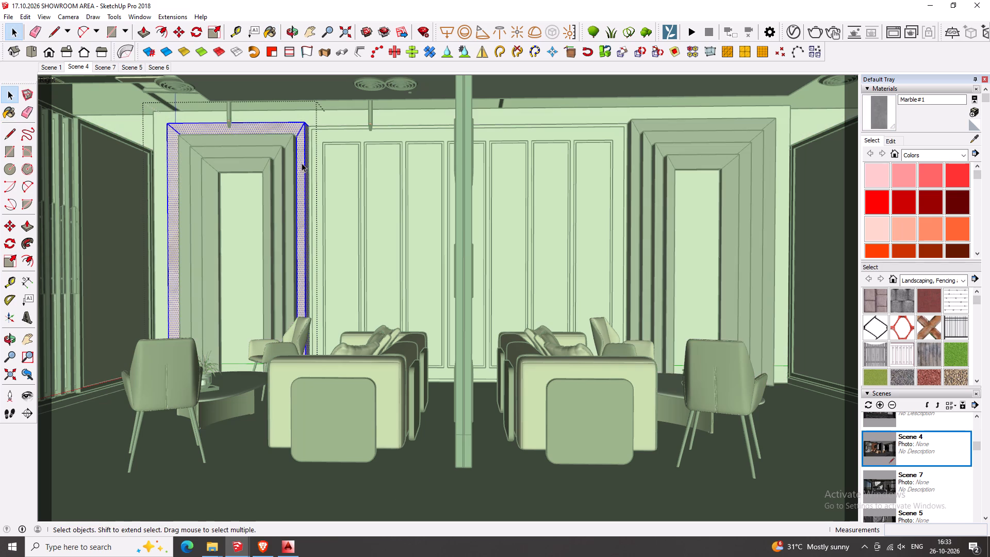
pyautogui.press('b')
pyautogui.tripleClick(302, 161)
pyautogui.press('space')
pyautogui.tripleClick(291, 161)
pyautogui.click(291, 161)
pyautogui.press('b')
pyautogui.doubleClick(291, 161)
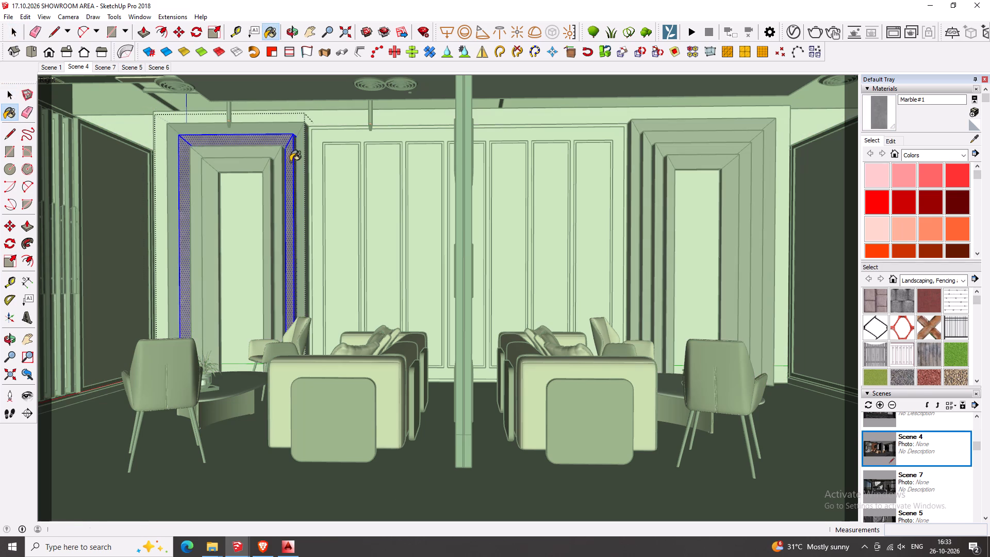
# Paint the two inner steps of the left end frame with Marble#1.
pyautogui.press('space')
pyautogui.tripleClick(280, 167)
pyautogui.click(279, 168)
pyautogui.press('b')
pyautogui.tripleClick(280, 167)
pyautogui.press('space')
pyautogui.tripleClick(267, 176)
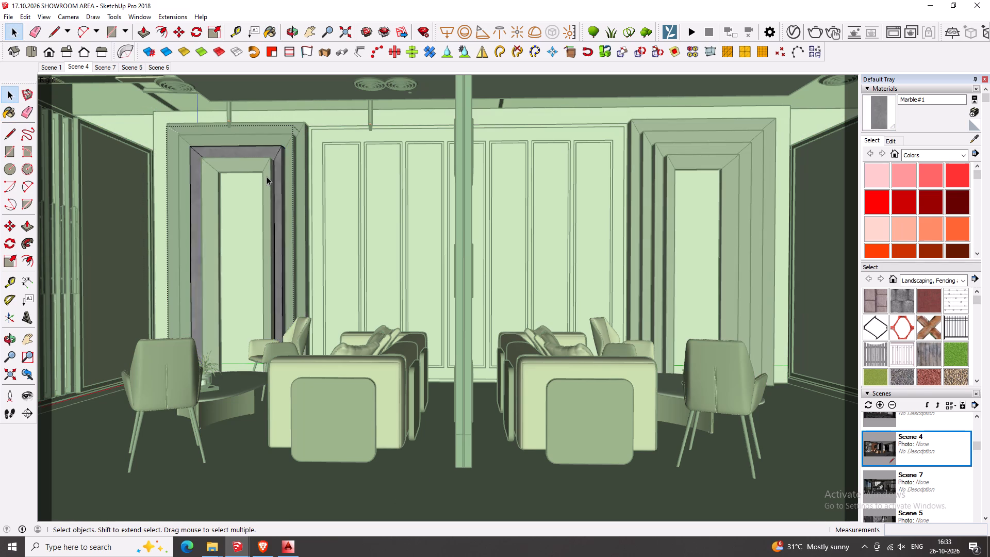
pyautogui.doubleClick(267, 176)
pyautogui.press('b')
pyautogui.tripleClick(267, 176)
pyautogui.press('space')
pyautogui.press('Escape')
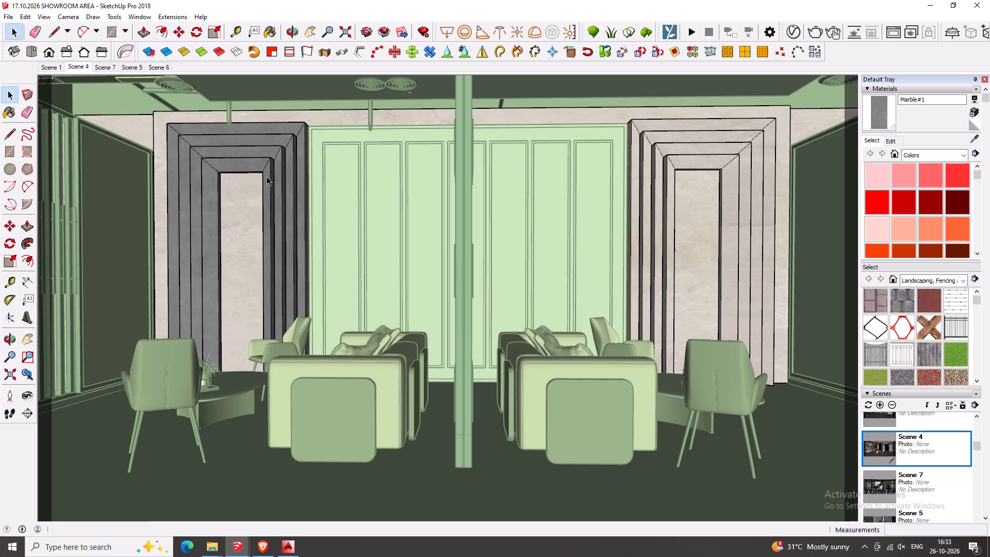
# Paint the two outer steps of the right end frame with Marble#1.
pyautogui.tripleClick(636, 123)
pyautogui.doubleClick(636, 123)
pyautogui.press('n')
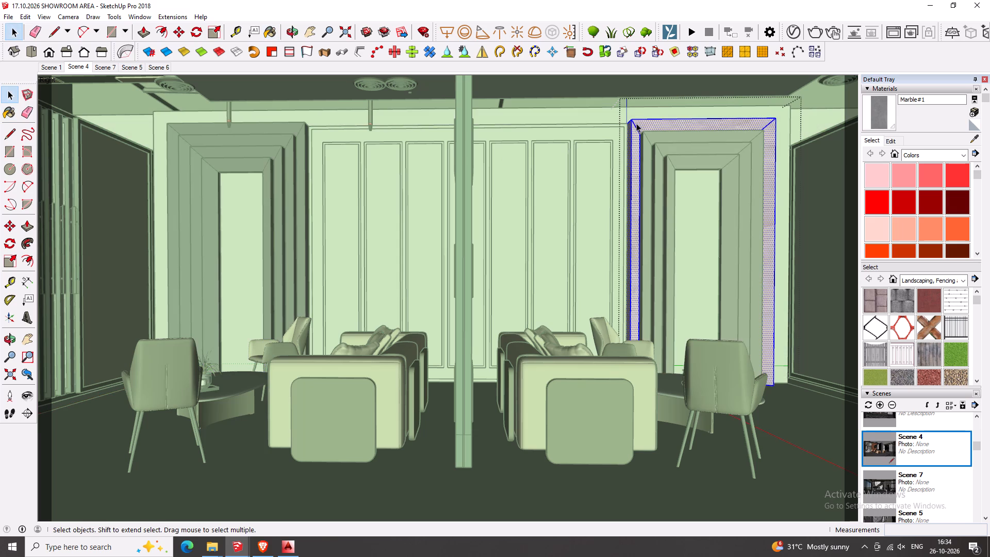
pyautogui.click(636, 123)
pyautogui.press('b')
pyautogui.doubleClick(633, 127)
pyautogui.click(634, 132)
pyautogui.press('space')
pyautogui.tripleClick(643, 142)
pyautogui.click(643, 142)
pyautogui.press('b')
pyautogui.tripleClick(643, 142)
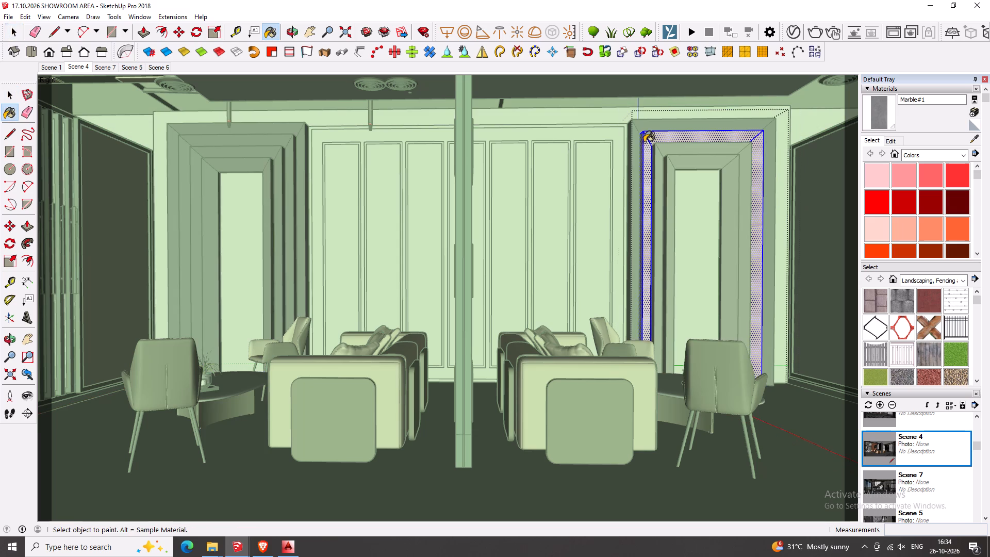
# Paint the two inner steps of the right end frame with Marble#1 and leave group editing.
pyautogui.press('space')
pyautogui.tripleClick(653, 155)
pyautogui.tripleClick(658, 154)
pyautogui.tripleClick(658, 154)
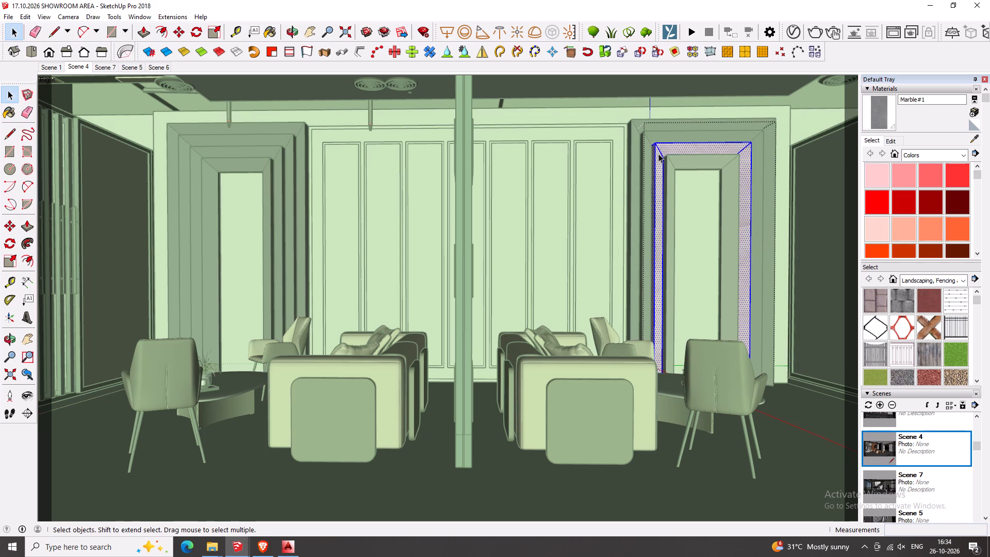
pyautogui.press('n')
pyautogui.press('b')
pyautogui.doubleClick(658, 152)
pyautogui.press('space')
pyautogui.tripleClick(672, 170)
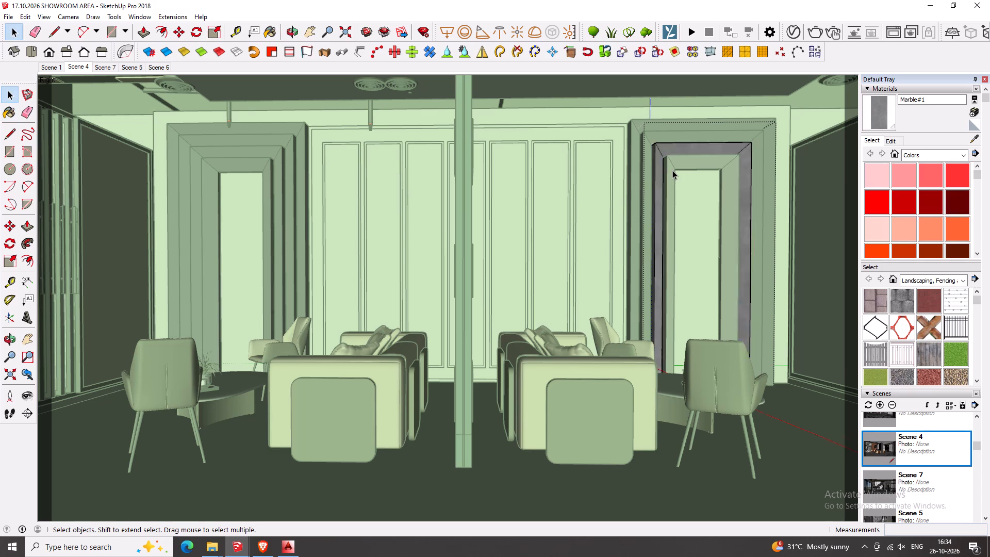
pyautogui.click(672, 170)
pyautogui.press('b')
pyautogui.doubleClick(672, 170)
pyautogui.press('space')
pyautogui.press('Escape')
pyautogui.press('Escape')
pyautogui.press('Escape')
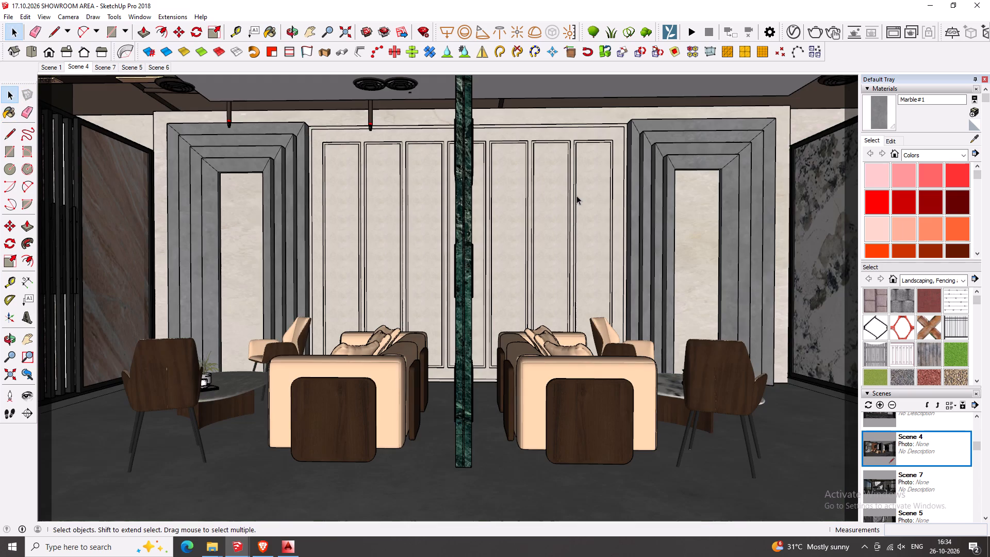
pyautogui.press('Escape')
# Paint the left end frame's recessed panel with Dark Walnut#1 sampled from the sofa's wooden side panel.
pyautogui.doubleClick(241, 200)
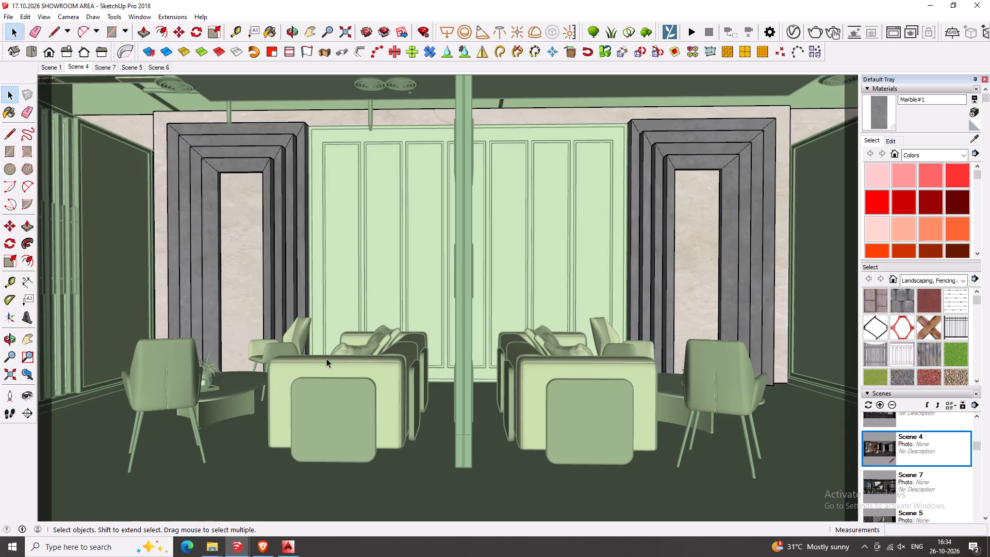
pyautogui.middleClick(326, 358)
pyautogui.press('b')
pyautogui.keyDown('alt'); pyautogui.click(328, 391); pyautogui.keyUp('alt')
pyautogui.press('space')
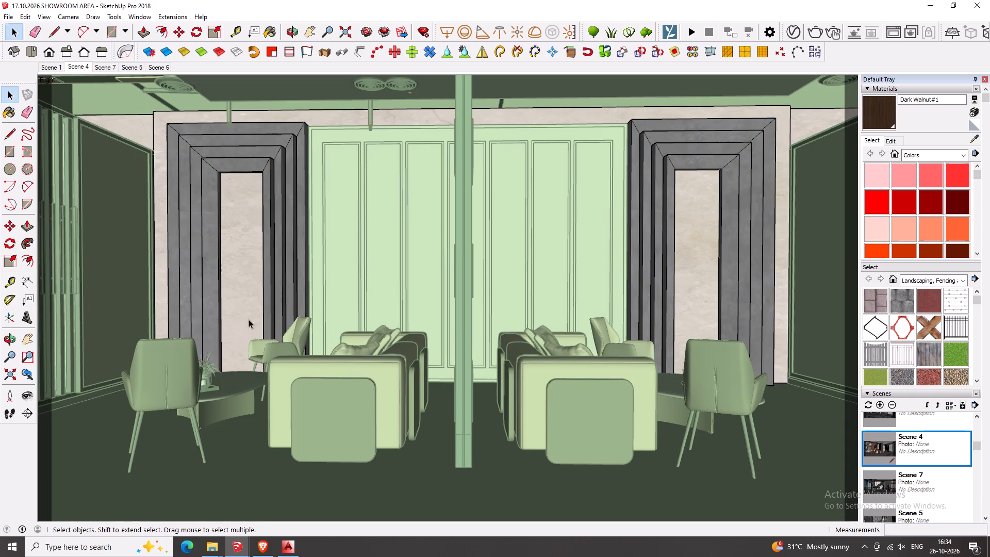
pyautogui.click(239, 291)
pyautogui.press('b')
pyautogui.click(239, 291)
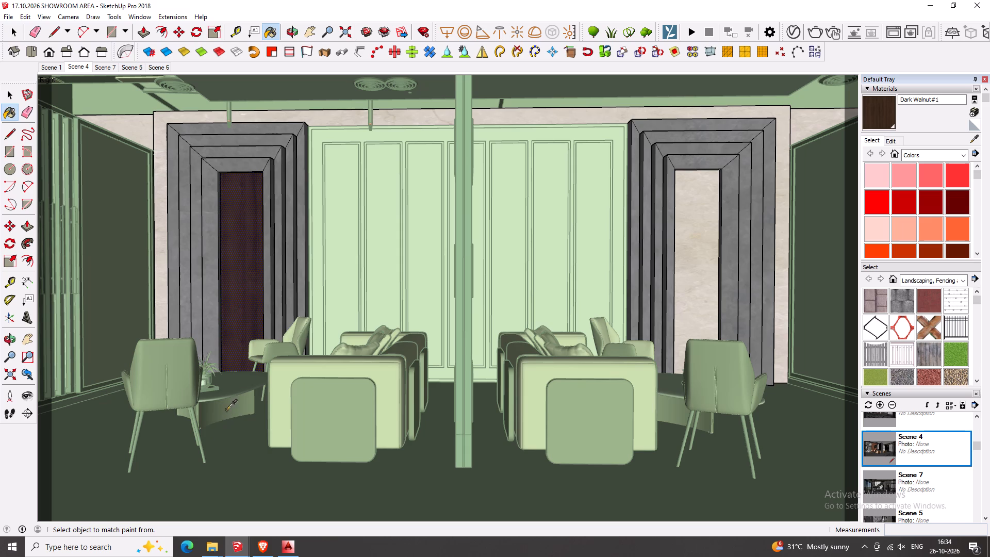
# Paint the left end frame's recessed panel with Marble#12 sampled from the coffee table top.
pyautogui.keyDown('alt'); pyautogui.click(244, 378); pyautogui.keyUp('alt')
pyautogui.click(251, 334)
# Reposition and enlarge the Marble#12 texture on the left end frame's recessed panel.
pyautogui.rightClick(248, 303)
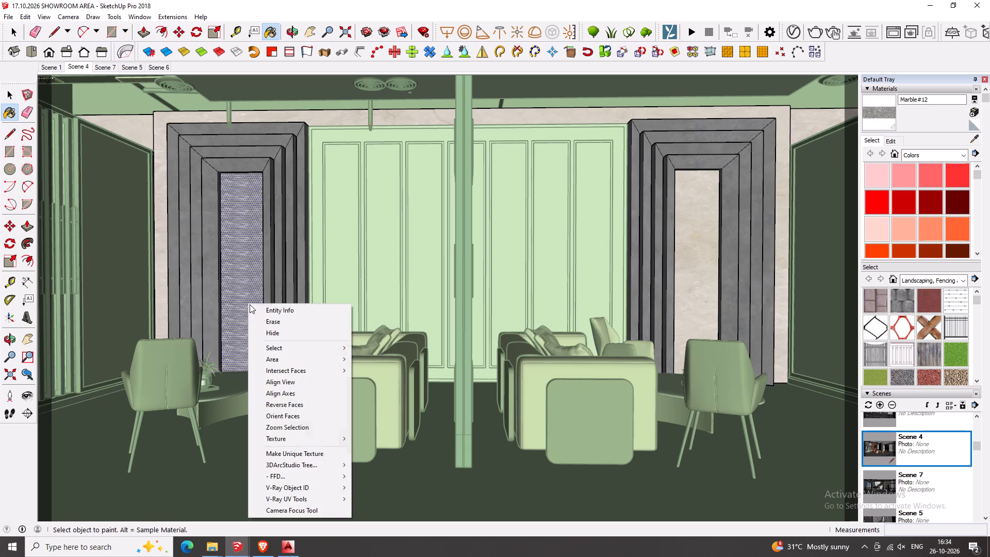
pyautogui.click(310, 440)
pyautogui.click(378, 444)
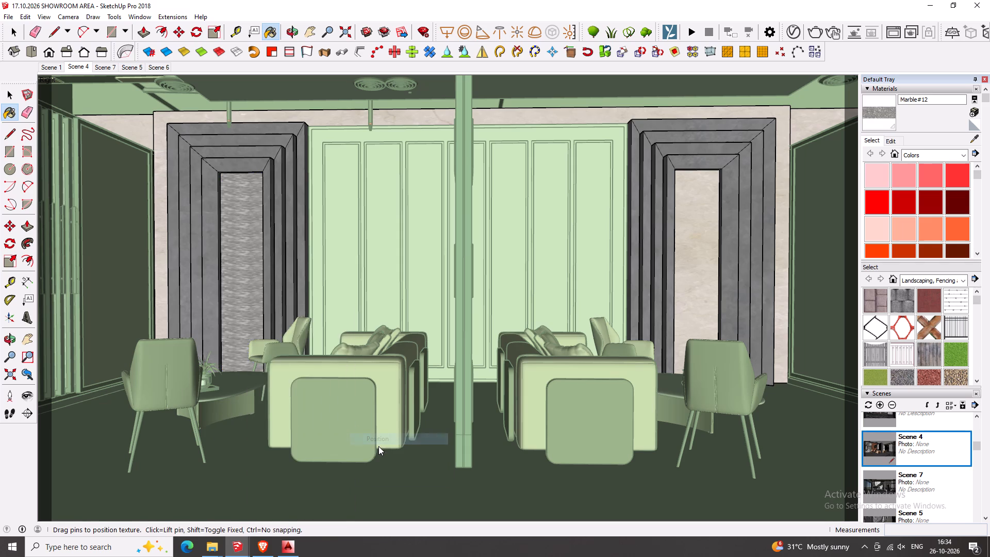
pyautogui.rightClick(233, 291)
pyautogui.click(270, 313)
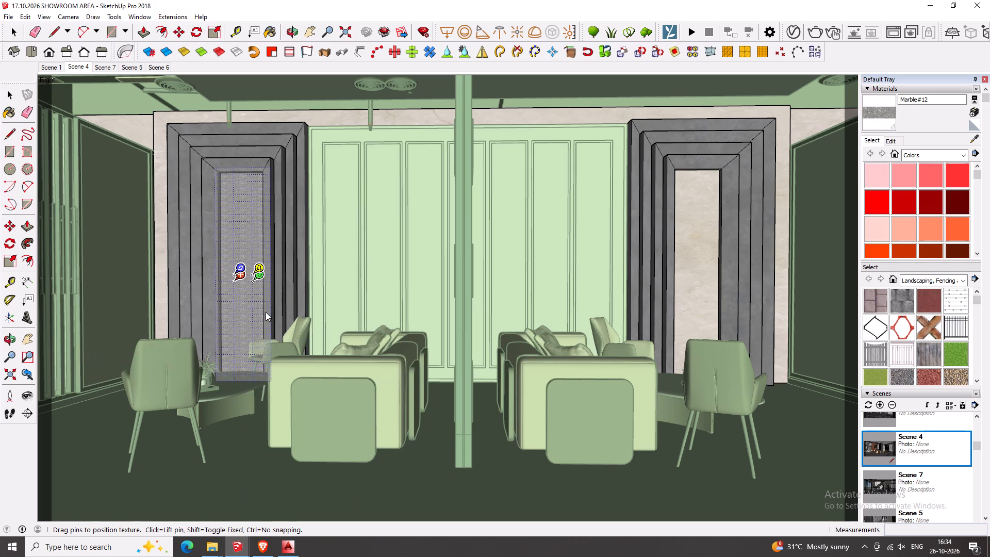
pyautogui.moveTo(257, 283); pyautogui.dragTo(245, 260)
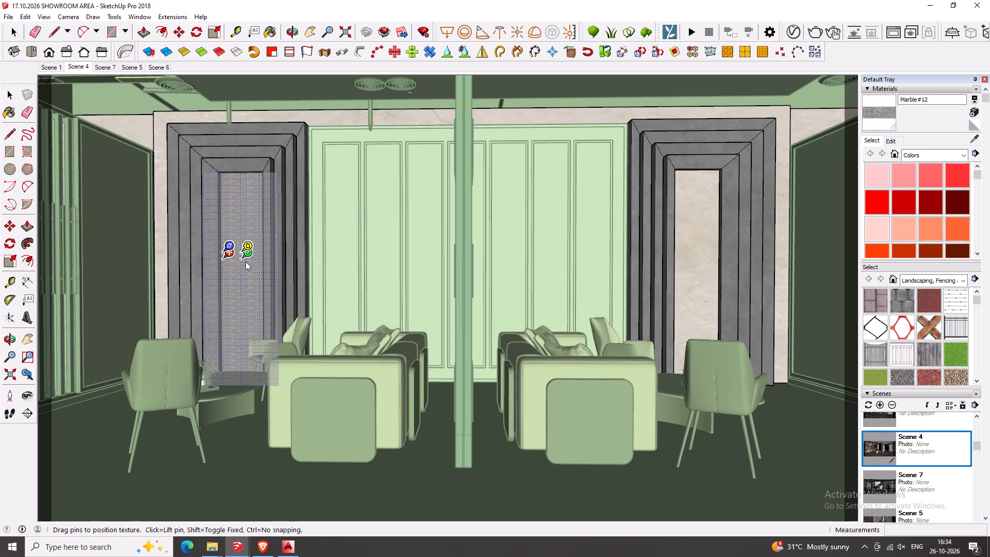
pyautogui.moveTo(246, 255); pyautogui.dragTo(221, 361)
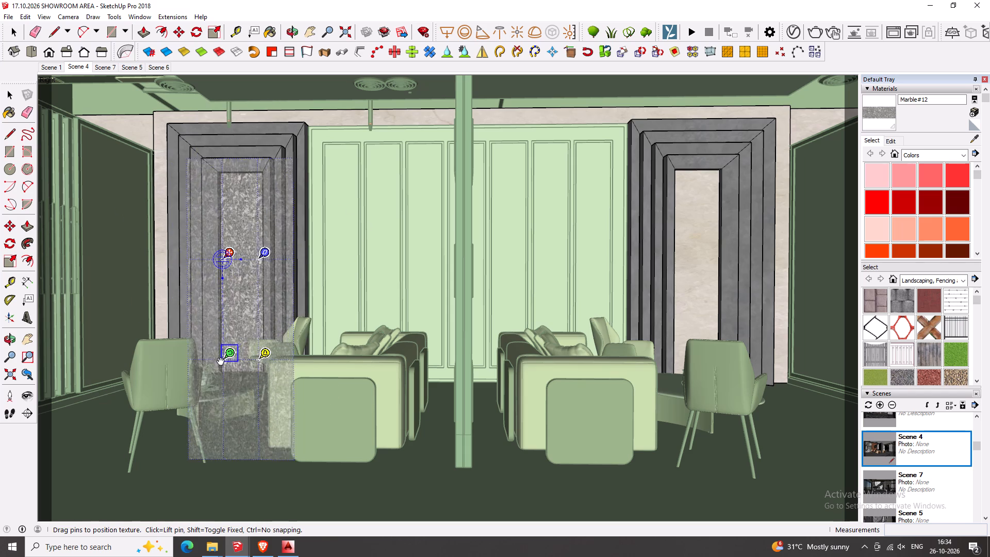
pyautogui.moveTo(221, 361); pyautogui.dragTo(224, 373)
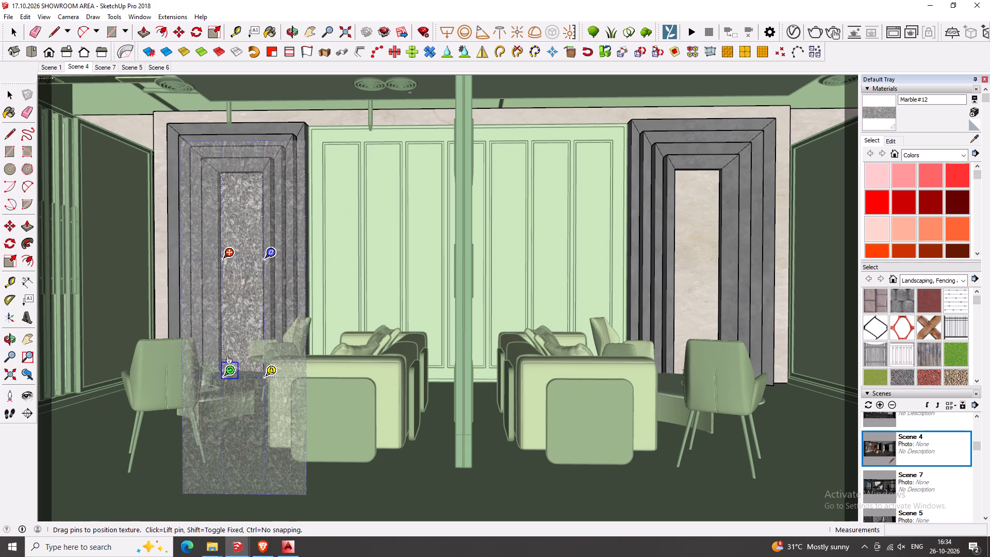
pyautogui.press('space')
# Apply the enlarged Marble#12 texture to the right frame's recessed panel and the wall border around both frames.
pyautogui.press('b')
pyautogui.keyDown('alt'); pyautogui.click(236, 326); pyautogui.keyUp('alt')
pyautogui.click(691, 248)
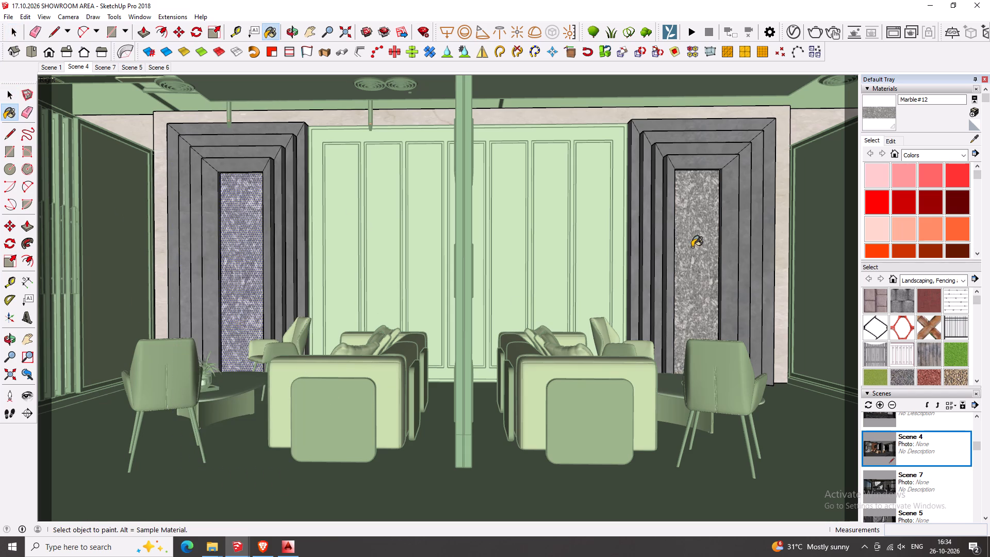
pyautogui.click(614, 114)
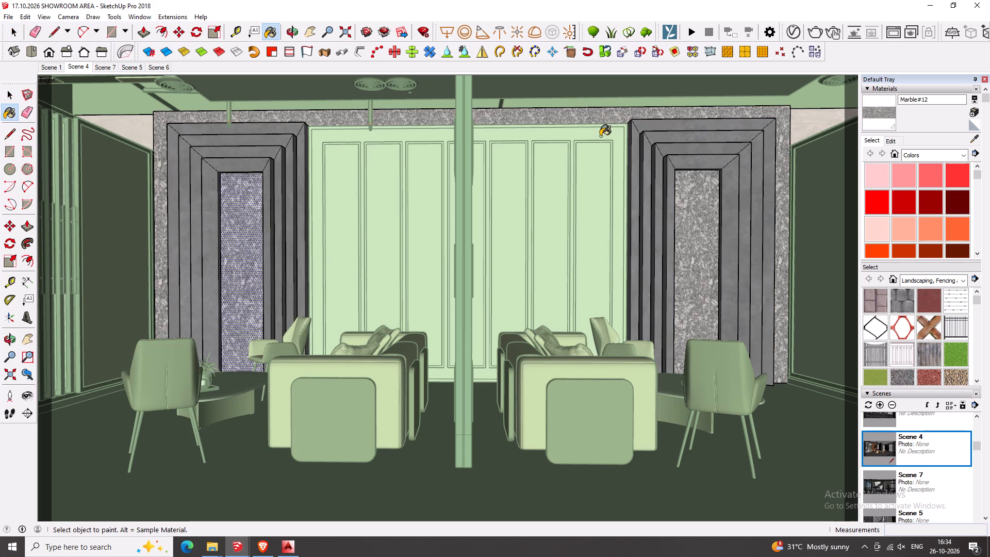
pyautogui.press('space')
pyautogui.press('Escape')
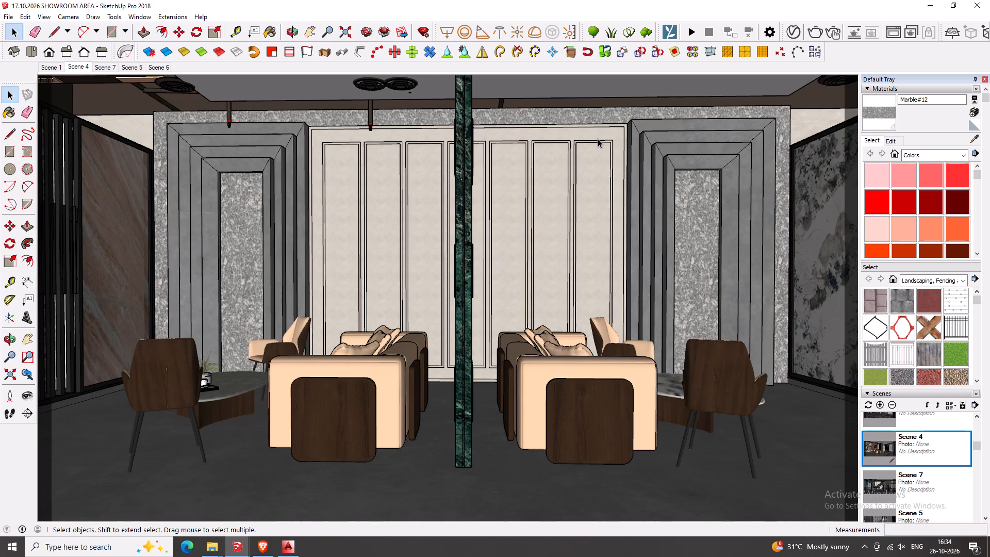
# Select the green marble partition standing between the two sofas.
pyautogui.click(470, 194)
pyautogui.click(461, 198)
pyautogui.keyDown('ctrl'); pyautogui.click(461, 199); pyautogui.keyUp('ctrl')
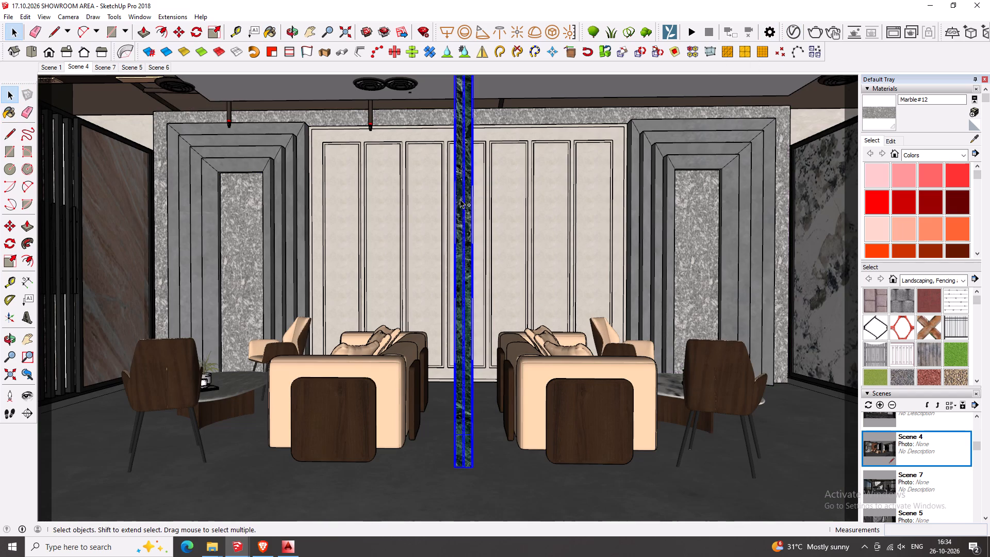
pyautogui.keyDown('ctrl'); pyautogui.rightClick(460, 199); pyautogui.keyUp('ctrl')
pyautogui.press('Escape')
# Render Scene 6 with V-Ray and examine the back wall's finishes at 100% in the maximized frame buffer.
pyautogui.click(81, 66)
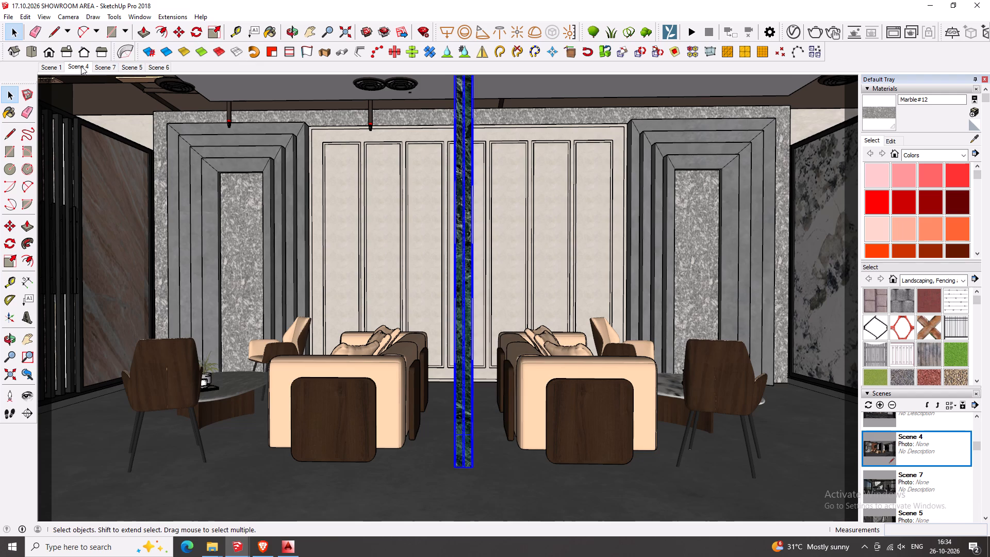
pyautogui.click(156, 69)
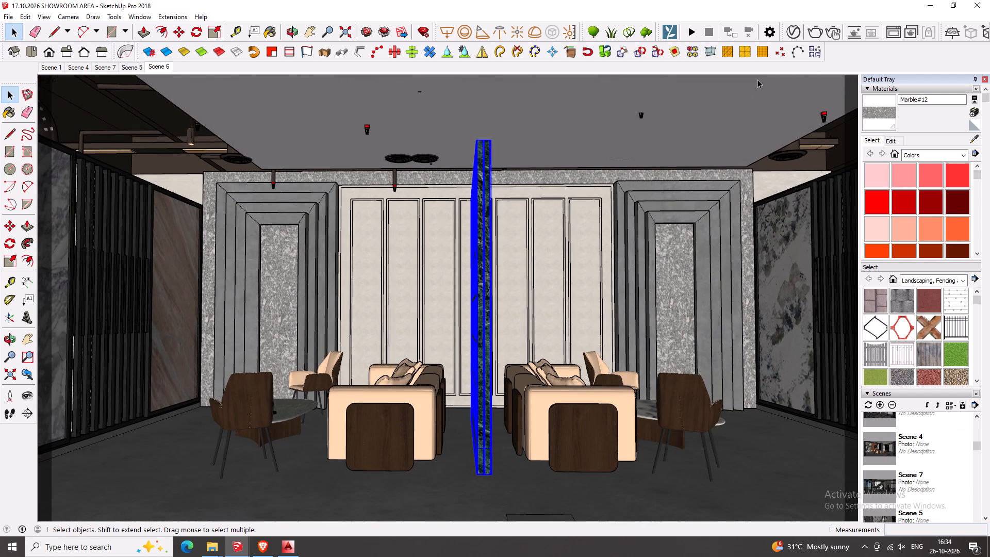
pyautogui.click(811, 32)
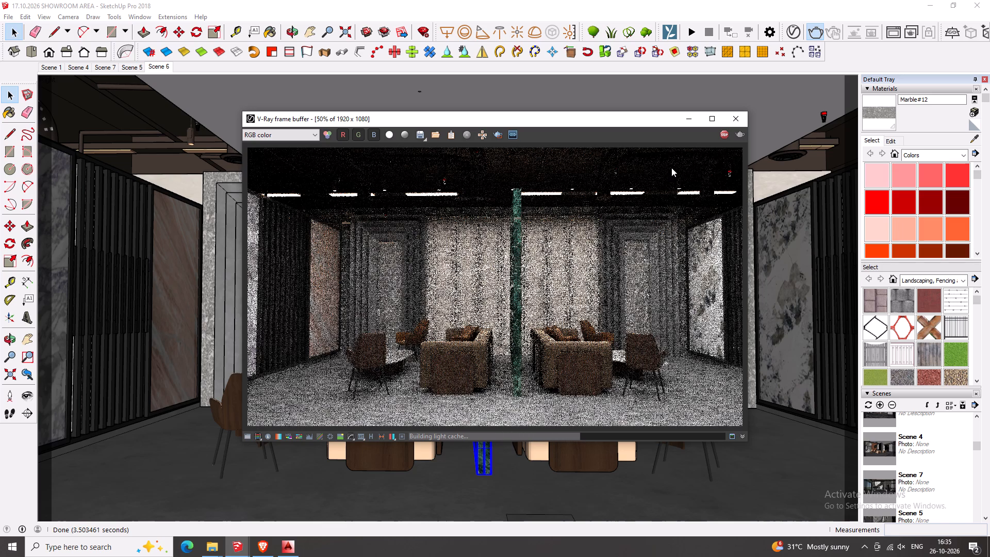
pyautogui.click(713, 116)
pyautogui.scroll(1, 428, 268)
pyautogui.moveTo(428, 268); pyautogui.dragTo(435, 314, button='middle')
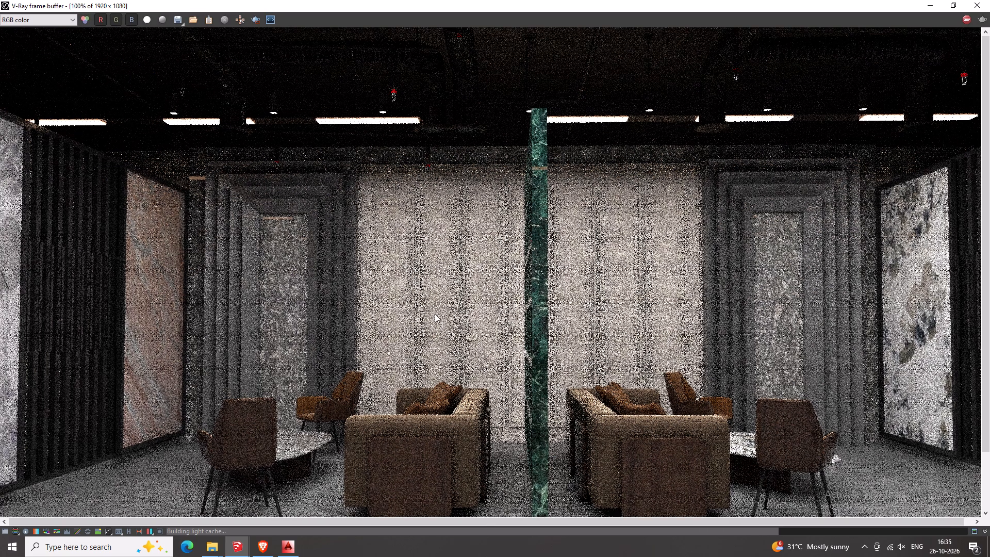
pyautogui.moveTo(435, 314); pyautogui.dragTo(435, 314, button='middle')
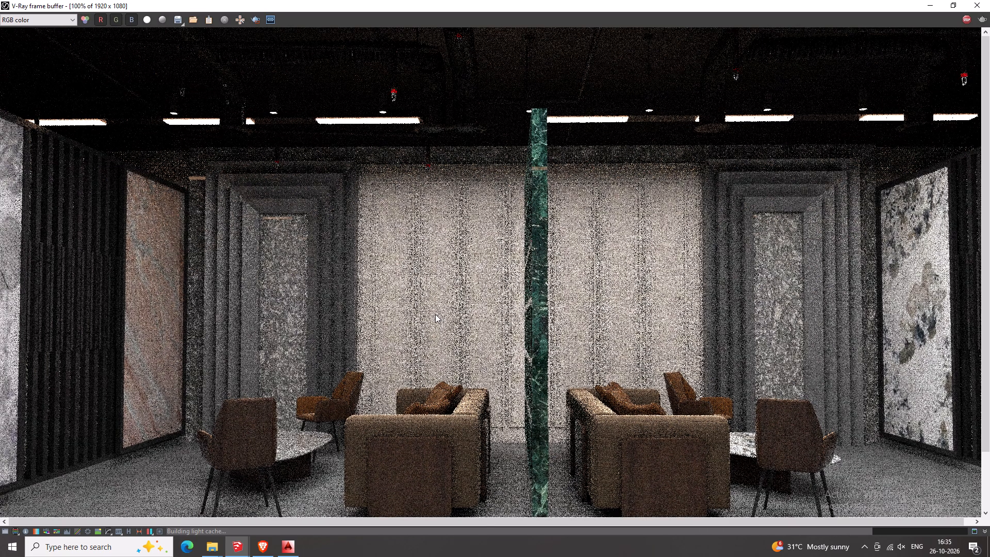
pyautogui.scroll(-1, 435, 314)
pyautogui.scroll(1, 450, 199)
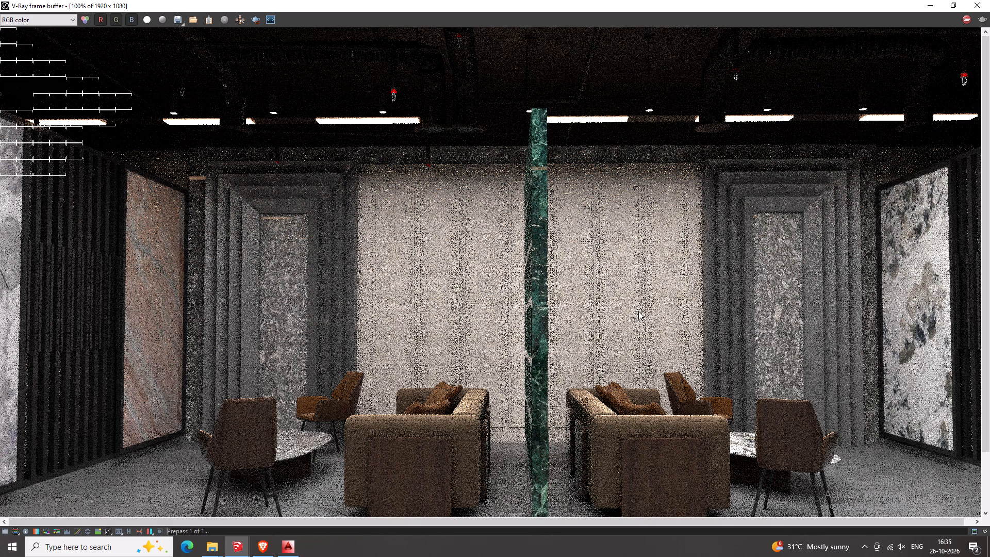
pyautogui.click(962, 30)
pyautogui.click(966, 21)
pyautogui.click(981, 0)
# Hide the green marble partition between the sofas.
pyautogui.middleClick(323, 267)
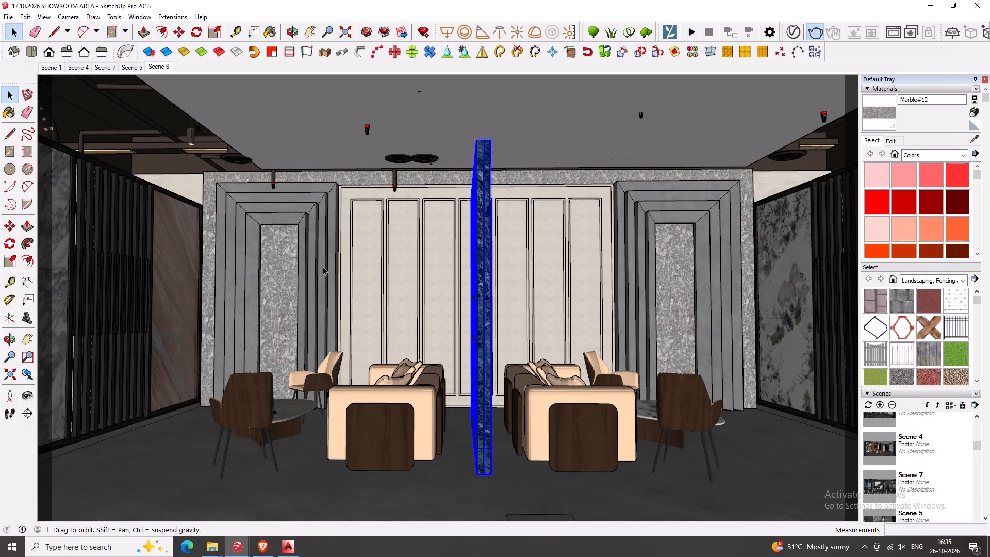
pyautogui.rightClick(479, 274)
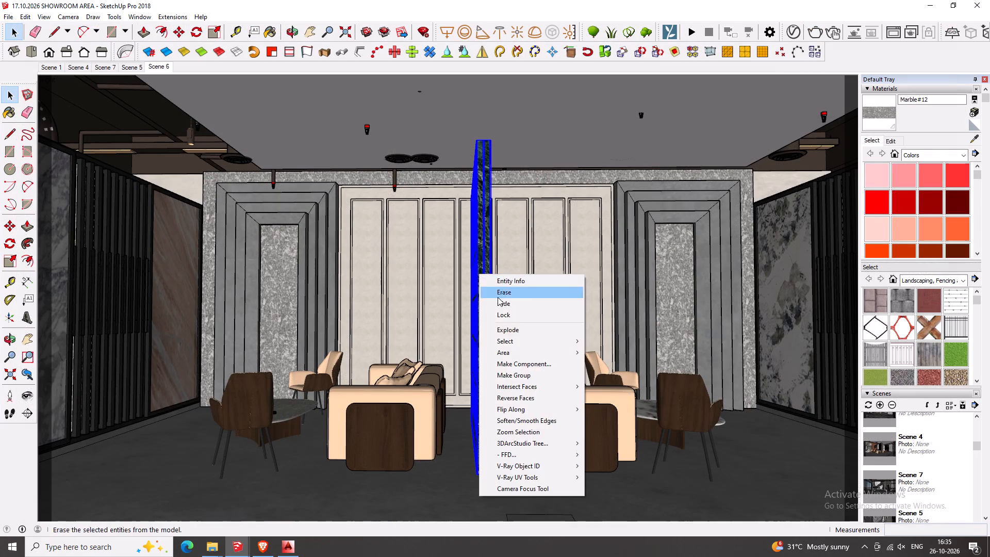
pyautogui.click(500, 301)
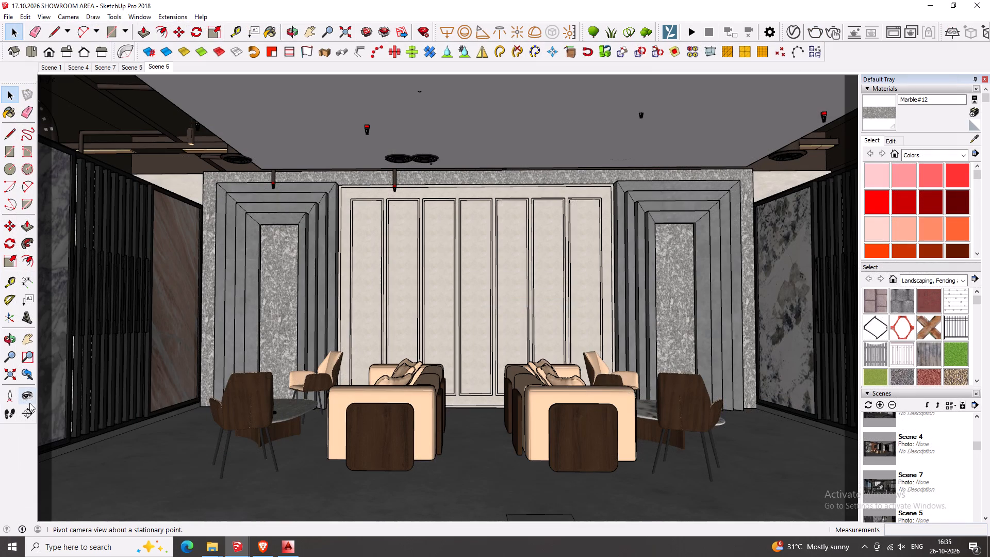
# Render a closer frontal view of the back wall and seating with V-Ray in an enlarged frame buffer.
pyautogui.click(12, 353)
pyautogui.moveTo(273, 424); pyautogui.dragTo(288, 392)
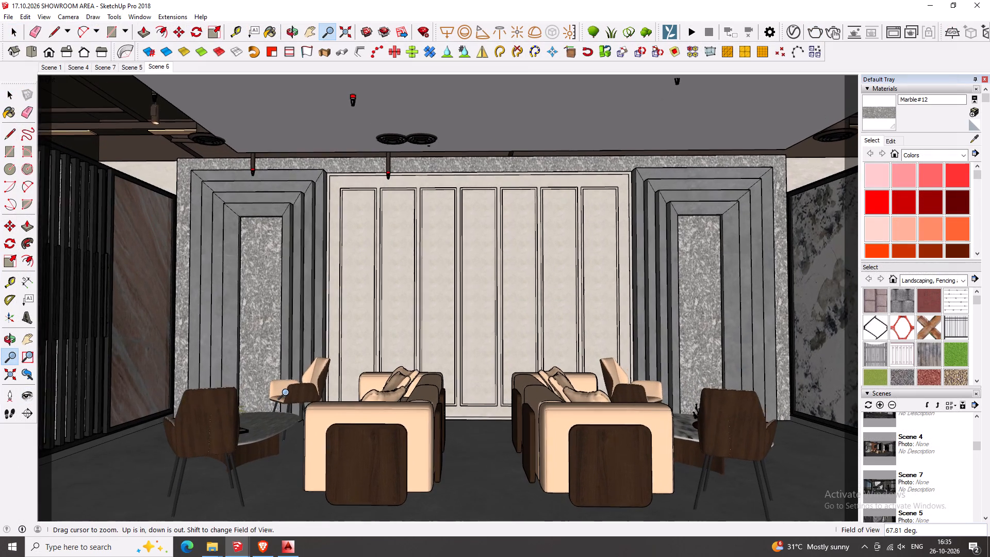
pyautogui.moveTo(288, 392); pyautogui.dragTo(288, 389)
pyautogui.middleClick(340, 380)
pyautogui.press('space')
pyautogui.press('Escape')
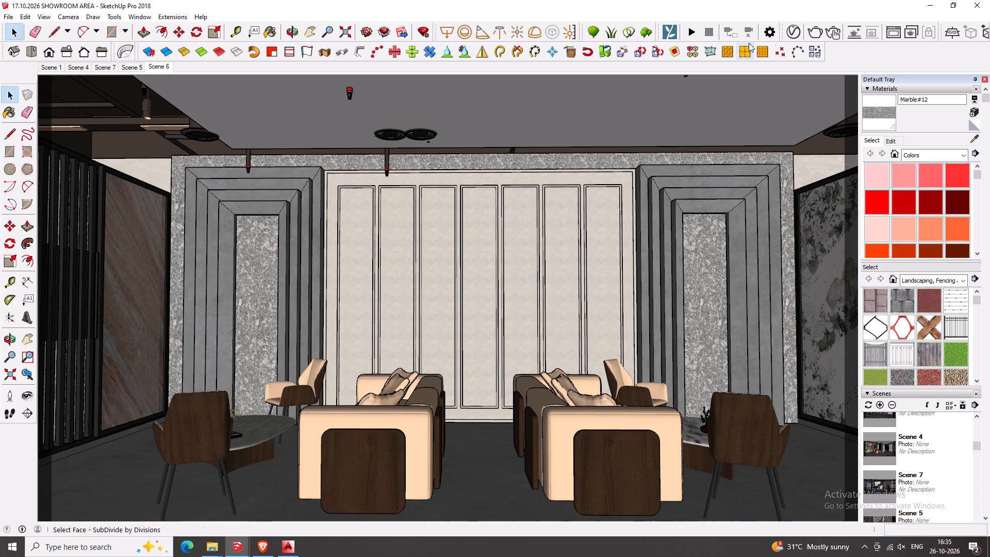
pyautogui.click(814, 28)
pyautogui.click(709, 119)
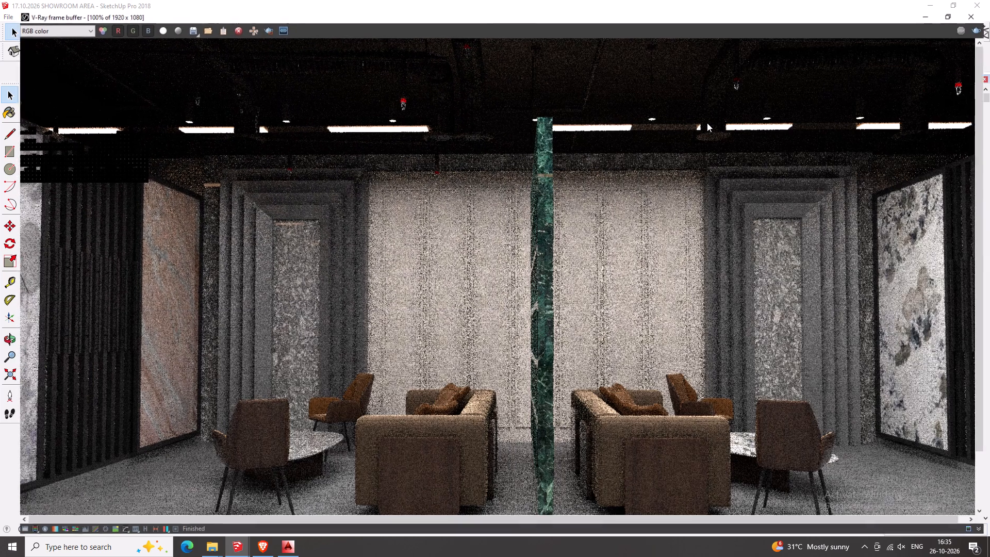